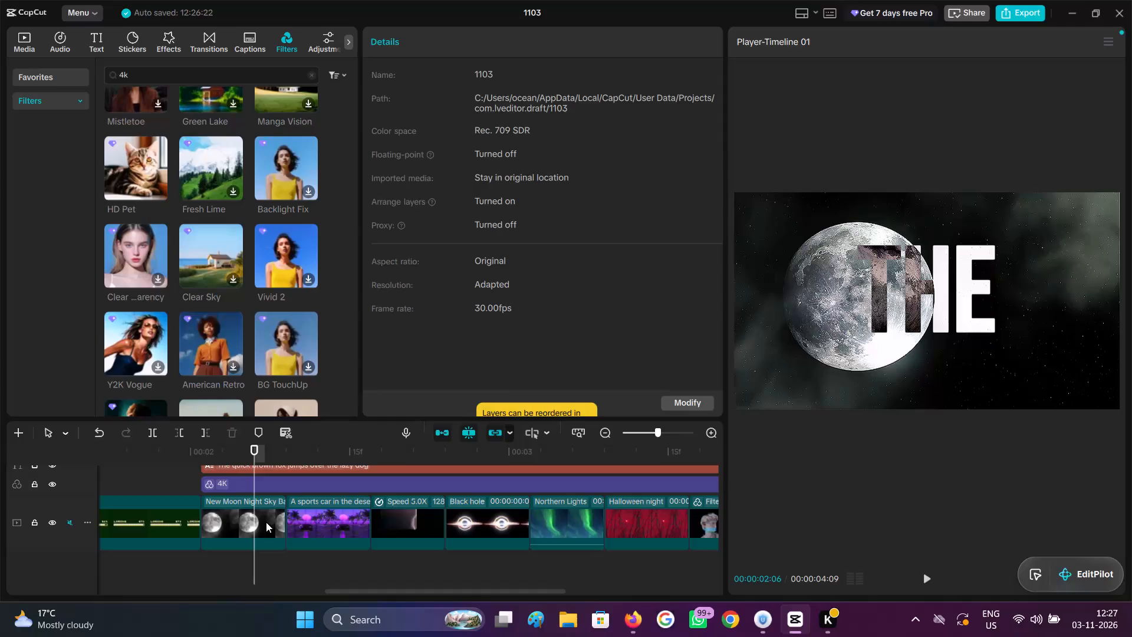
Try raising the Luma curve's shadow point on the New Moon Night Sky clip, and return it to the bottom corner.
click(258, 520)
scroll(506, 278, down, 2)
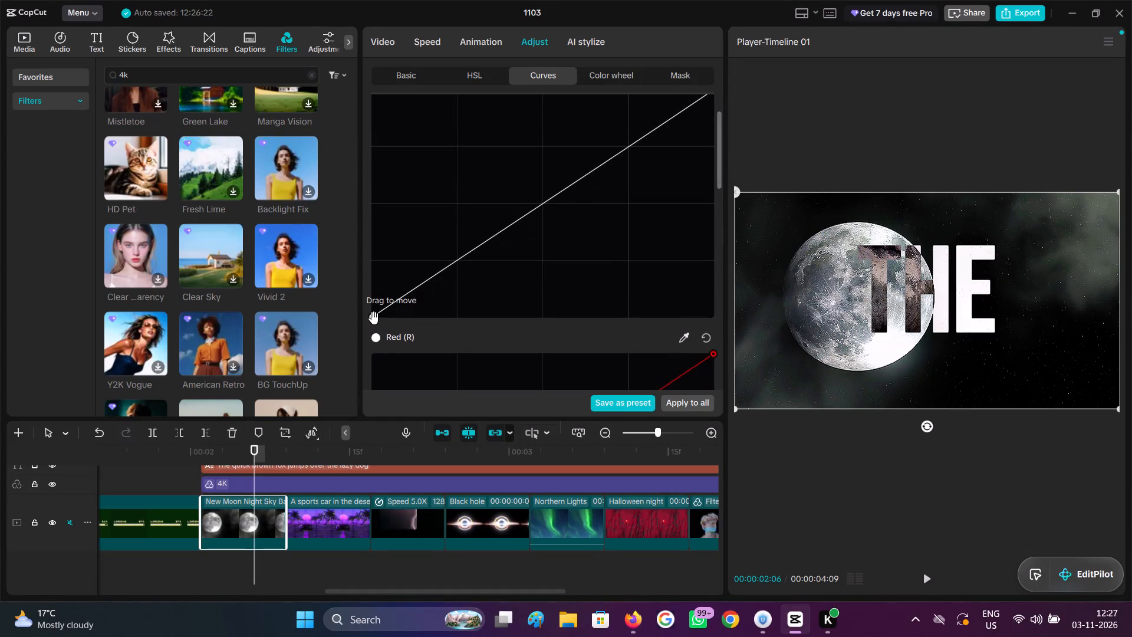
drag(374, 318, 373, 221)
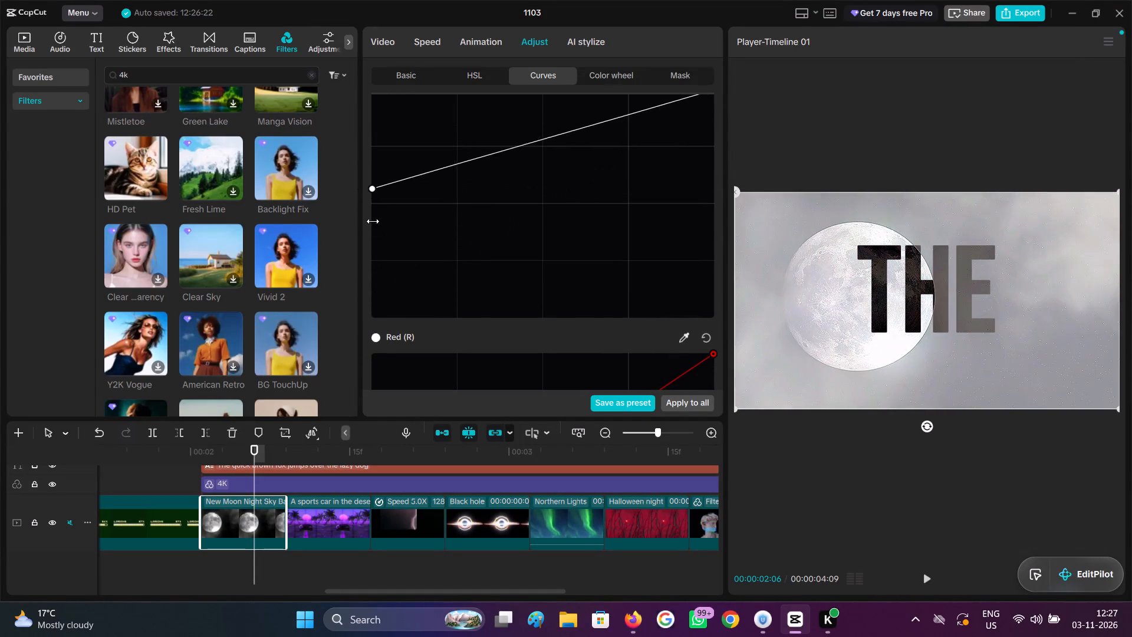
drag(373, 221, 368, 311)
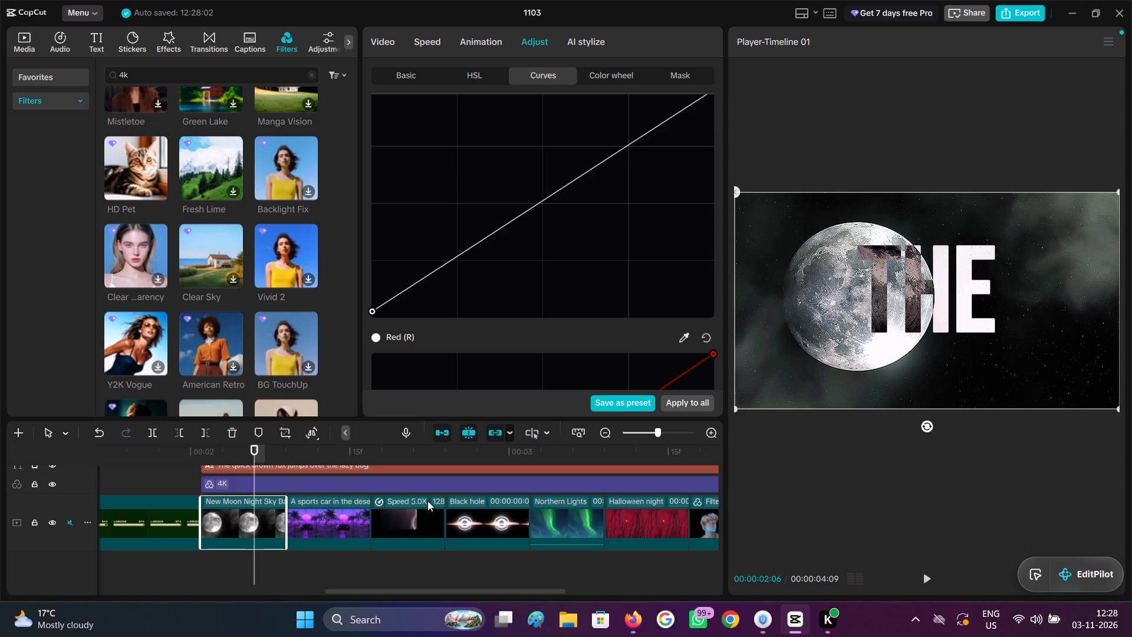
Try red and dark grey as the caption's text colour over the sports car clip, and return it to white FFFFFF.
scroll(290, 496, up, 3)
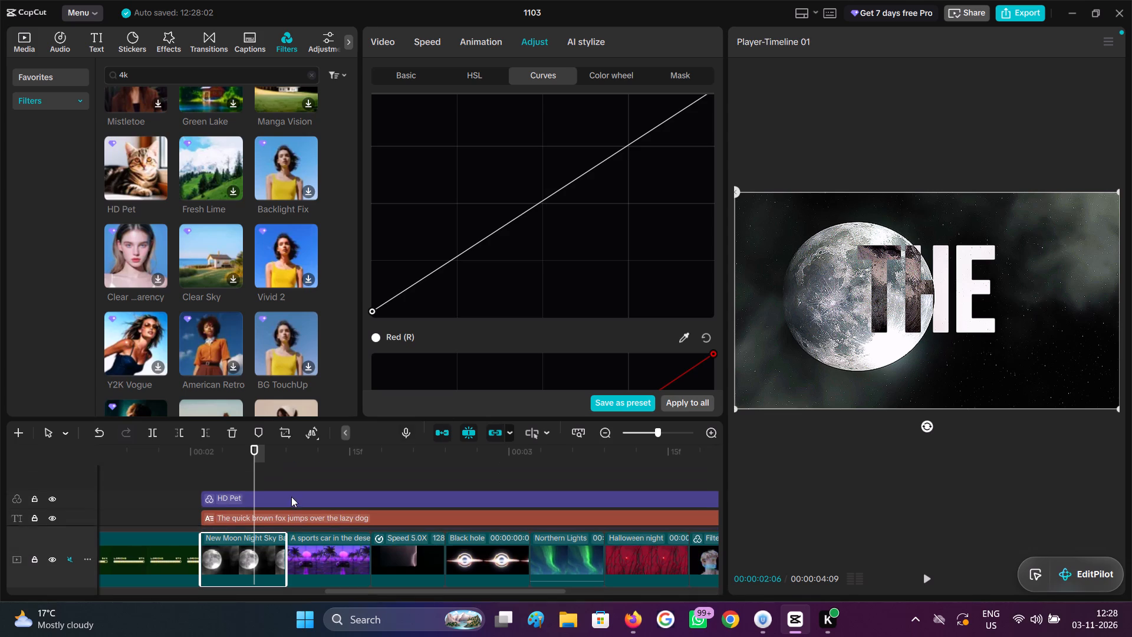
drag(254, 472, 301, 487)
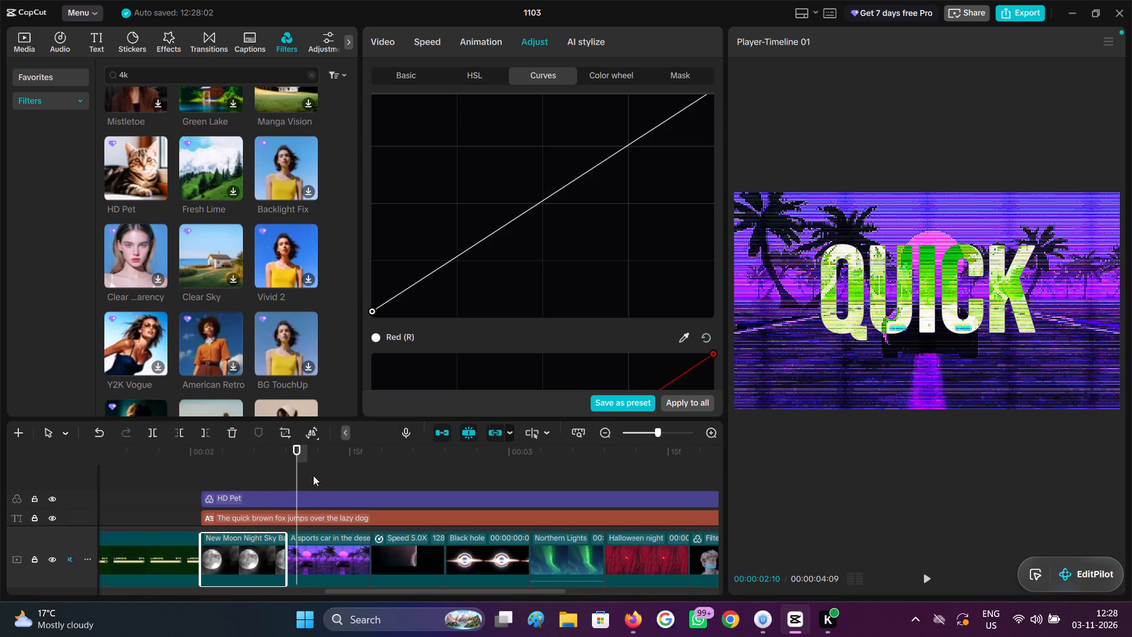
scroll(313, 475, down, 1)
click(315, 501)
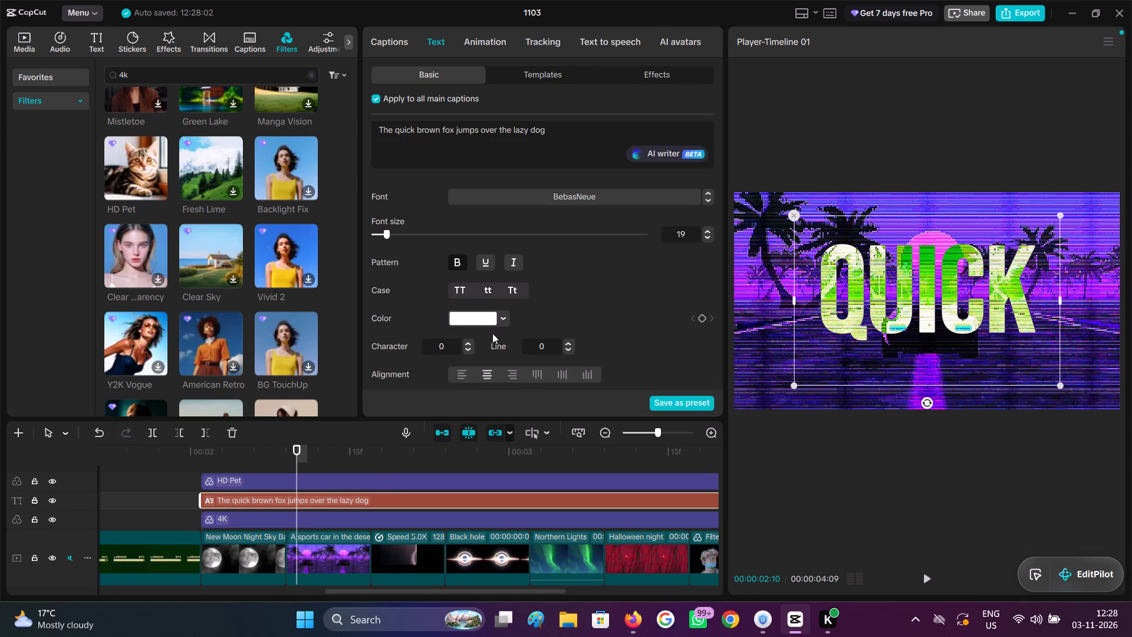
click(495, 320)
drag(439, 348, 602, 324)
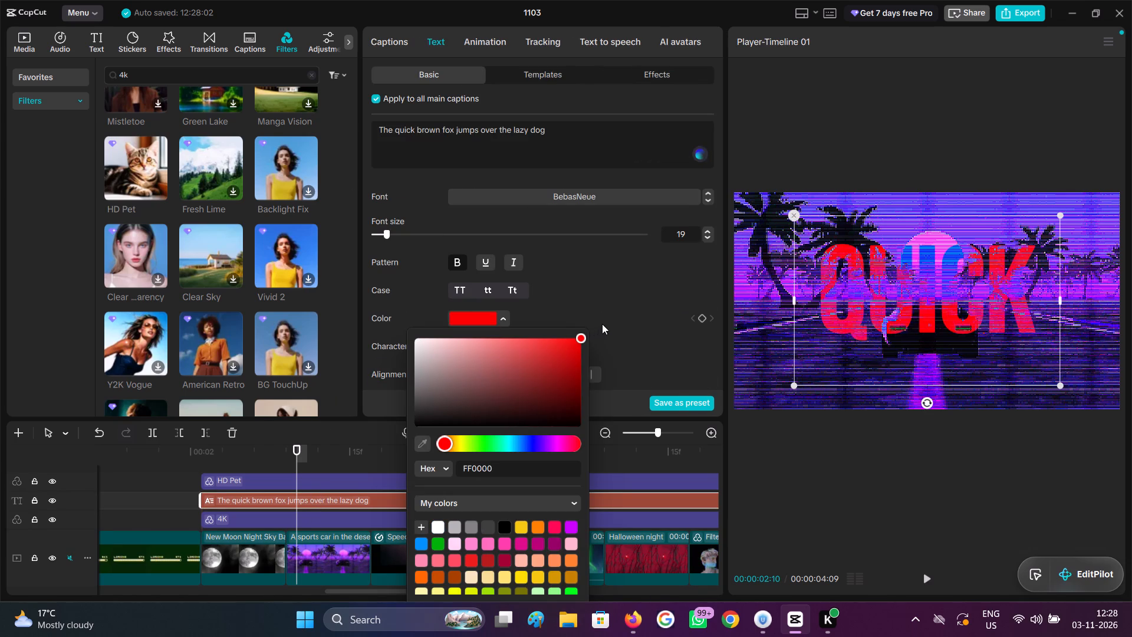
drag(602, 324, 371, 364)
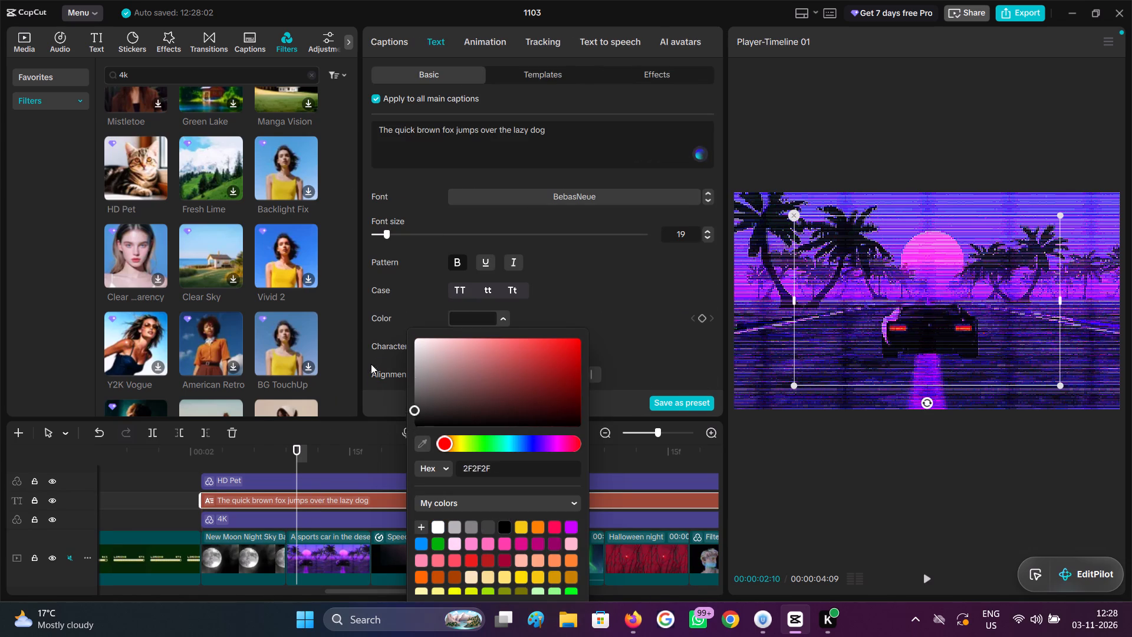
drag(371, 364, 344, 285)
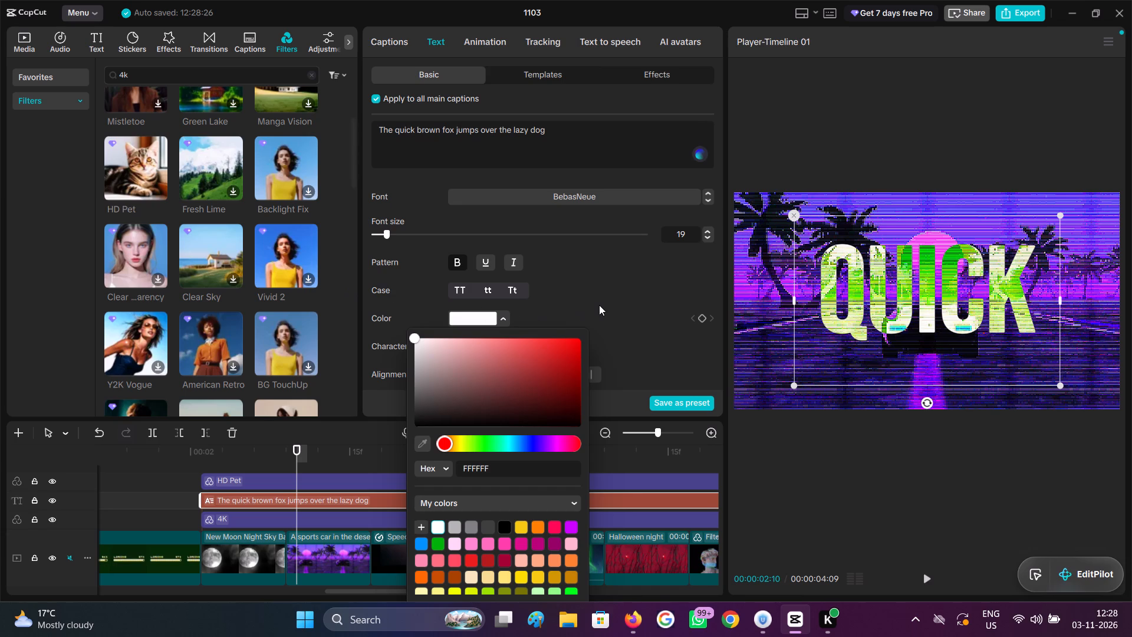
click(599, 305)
Scrub through the remaining clips up to the last one to check how each caption word blends with its background.
drag(297, 459, 404, 459)
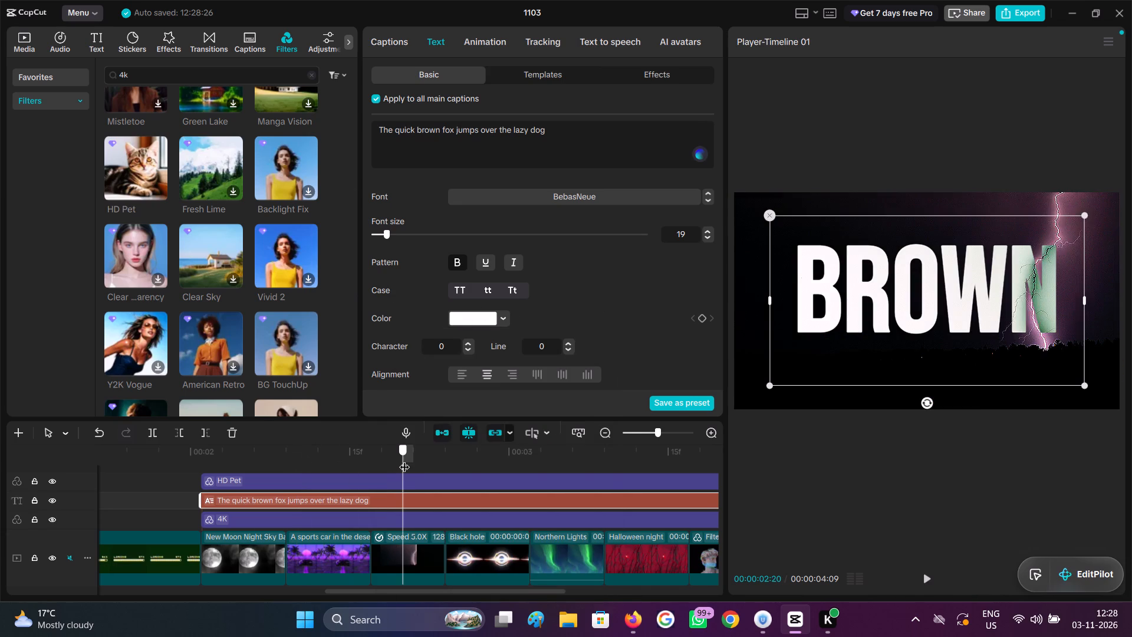
drag(404, 459, 576, 464)
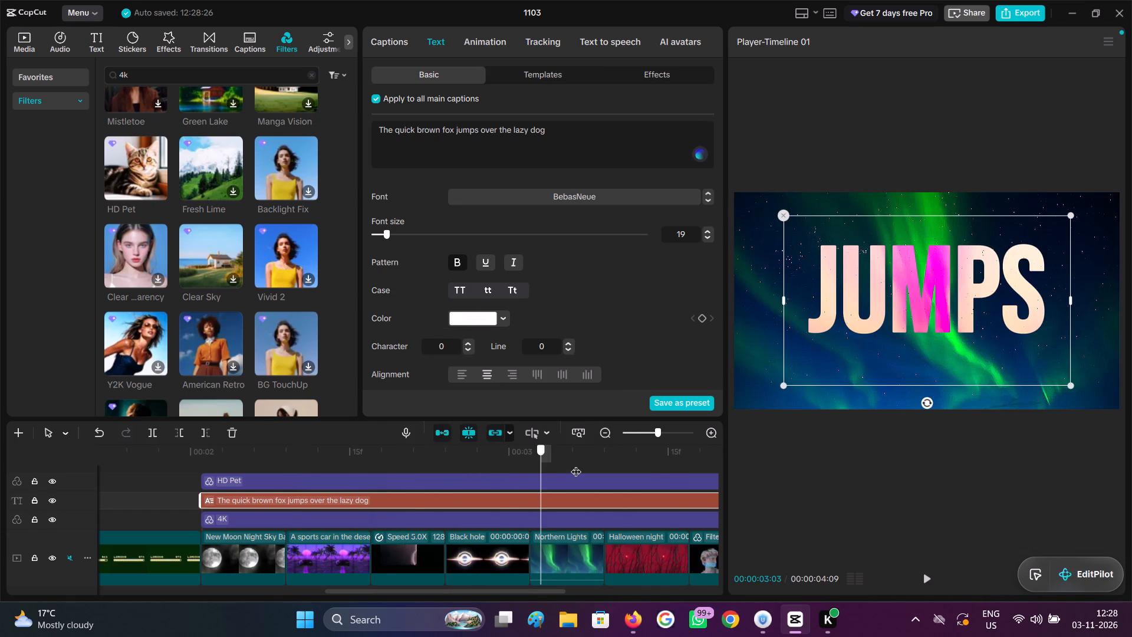
drag(576, 464, 690, 464)
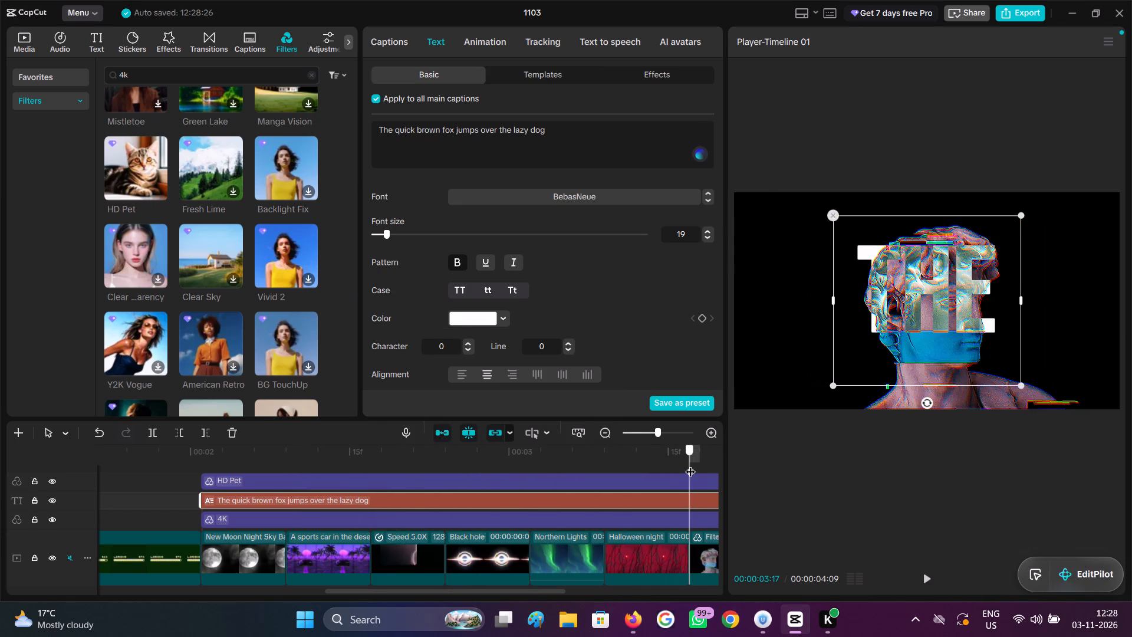
drag(690, 464, 298, 467)
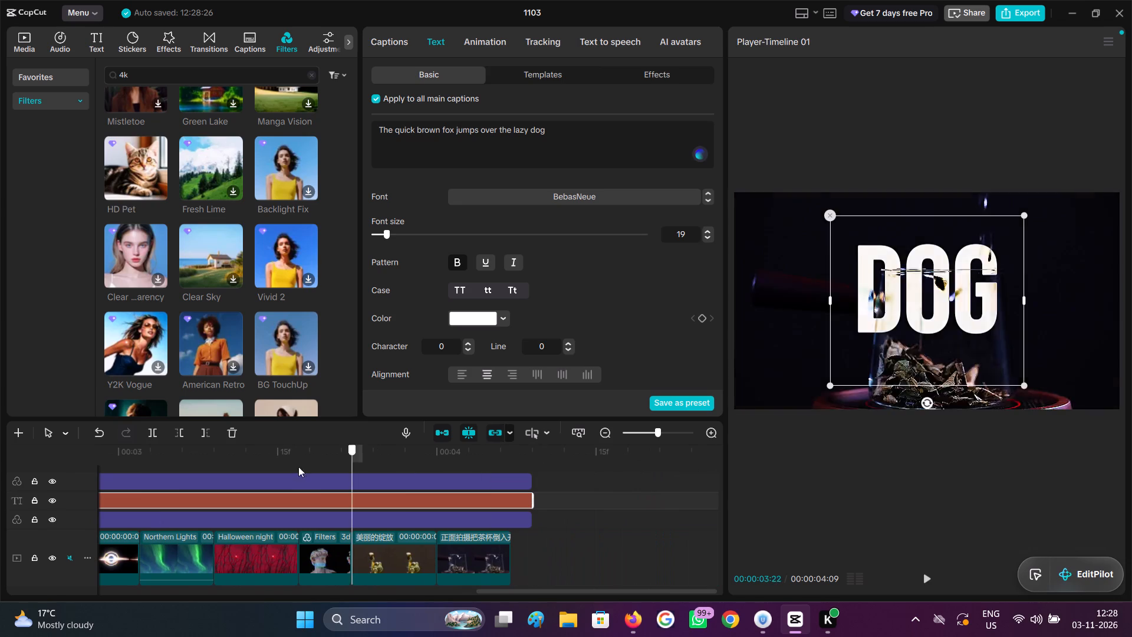
drag(298, 467, 391, 461)
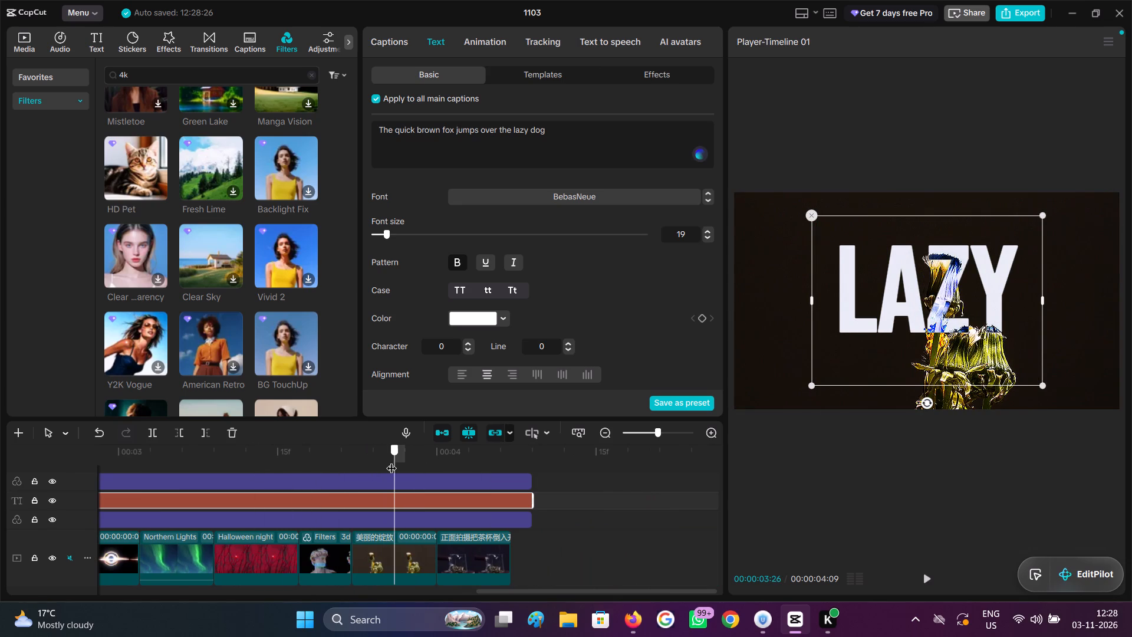
drag(391, 461, 413, 466)
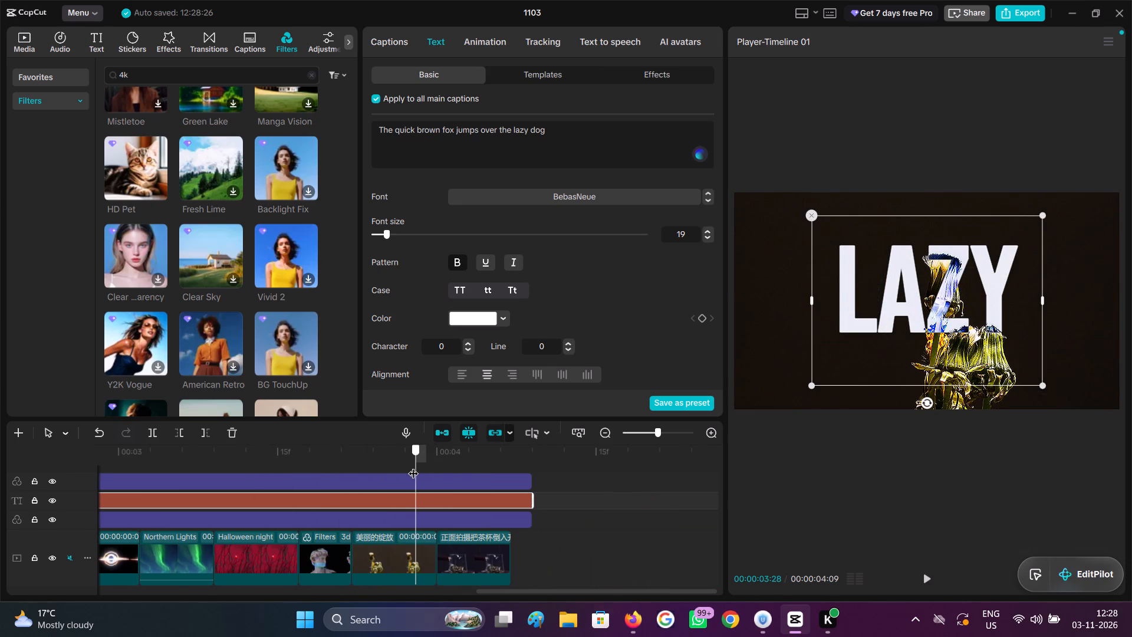
drag(413, 466, 459, 468)
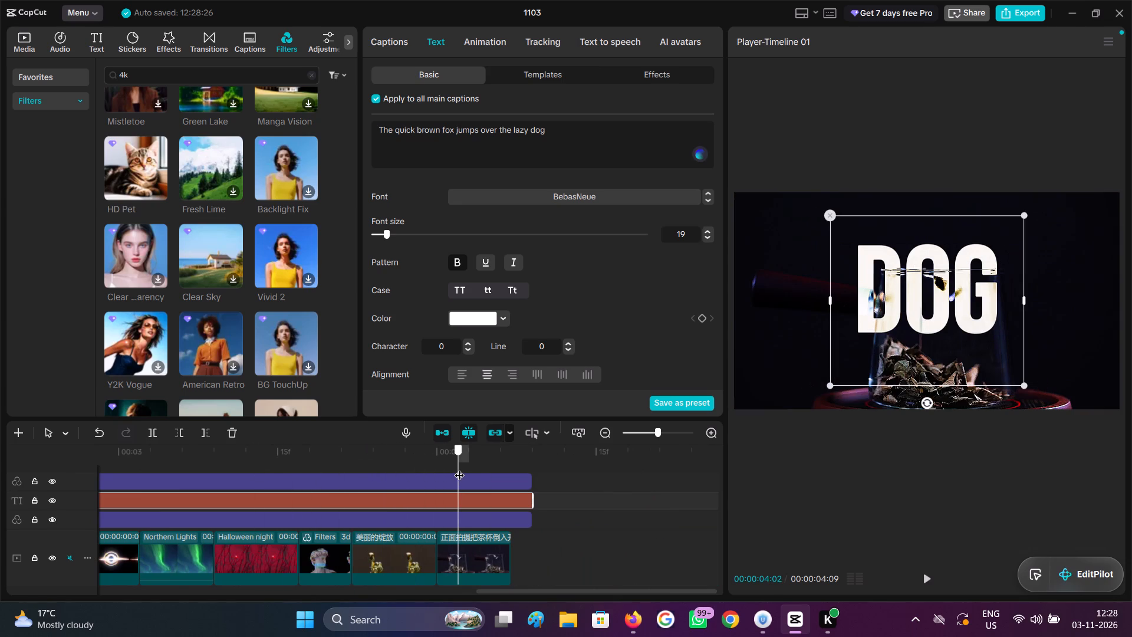
Invert the Luma curve of the last clip by swapping its shadow point to the top and highlight point to the bottom.
drag(459, 468, 478, 483)
click(469, 562)
scroll(361, 416, down, 1)
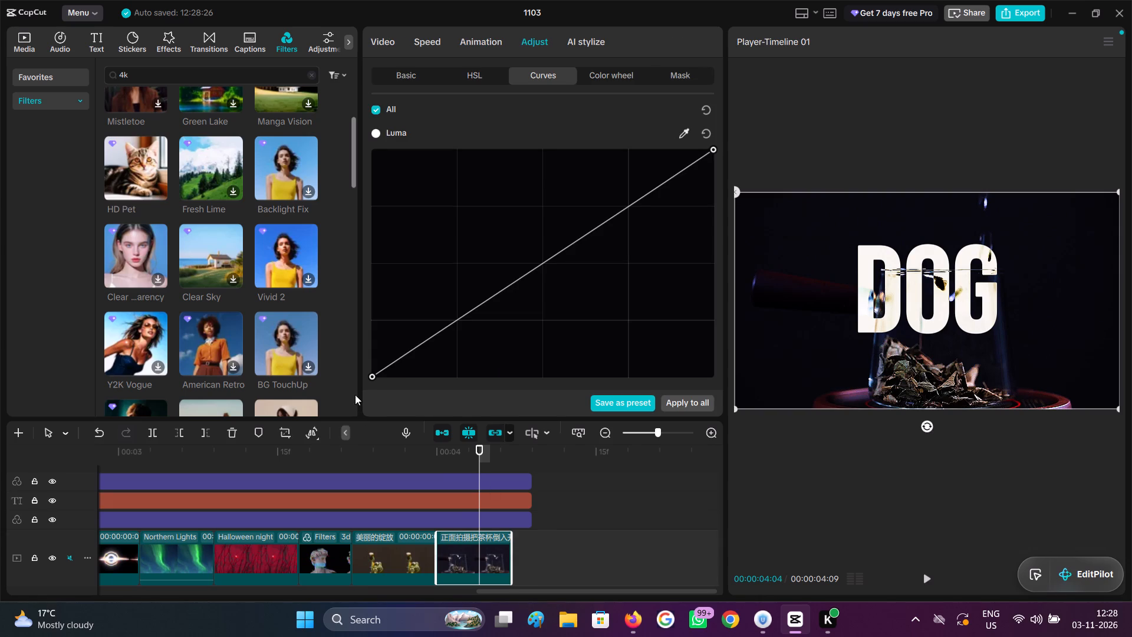
drag(369, 375, 357, 308)
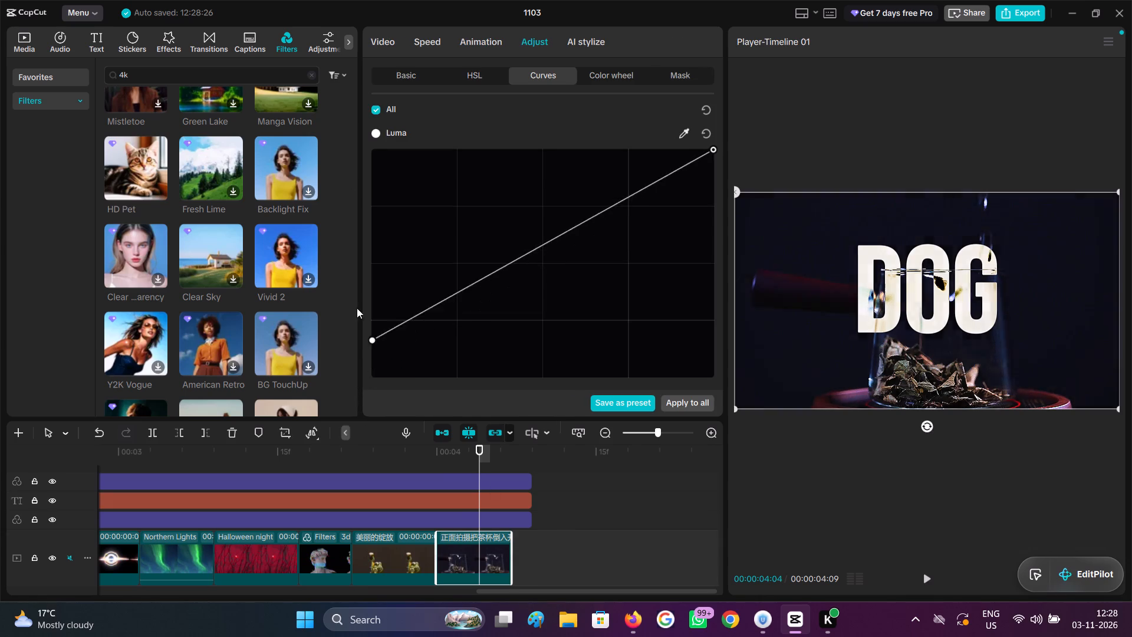
drag(357, 308, 335, 295)
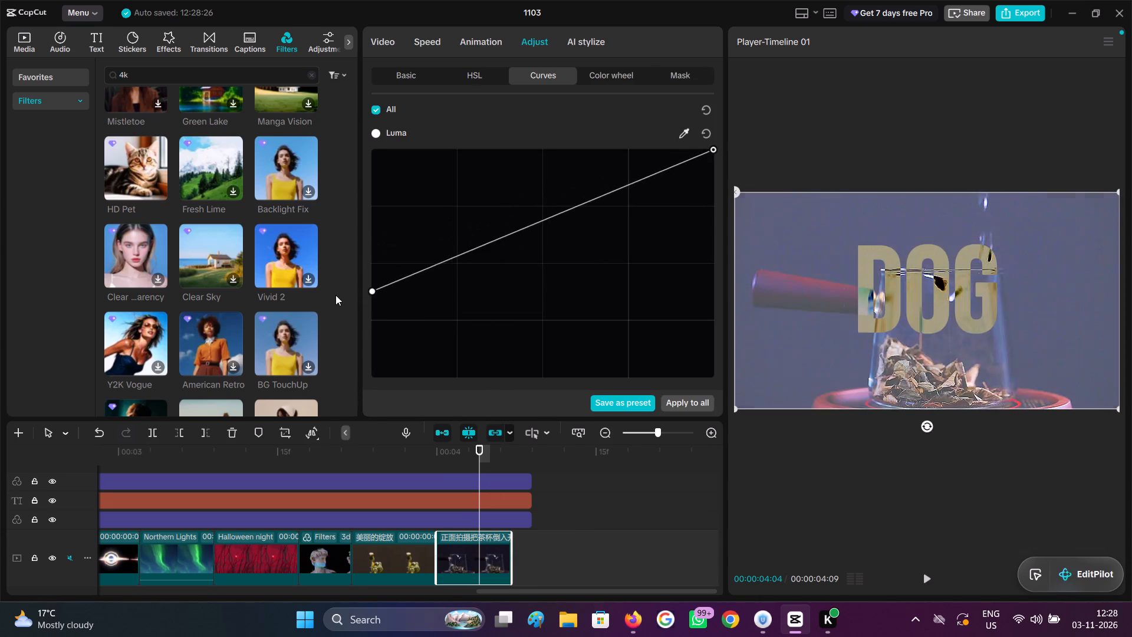
drag(335, 295, 295, 39)
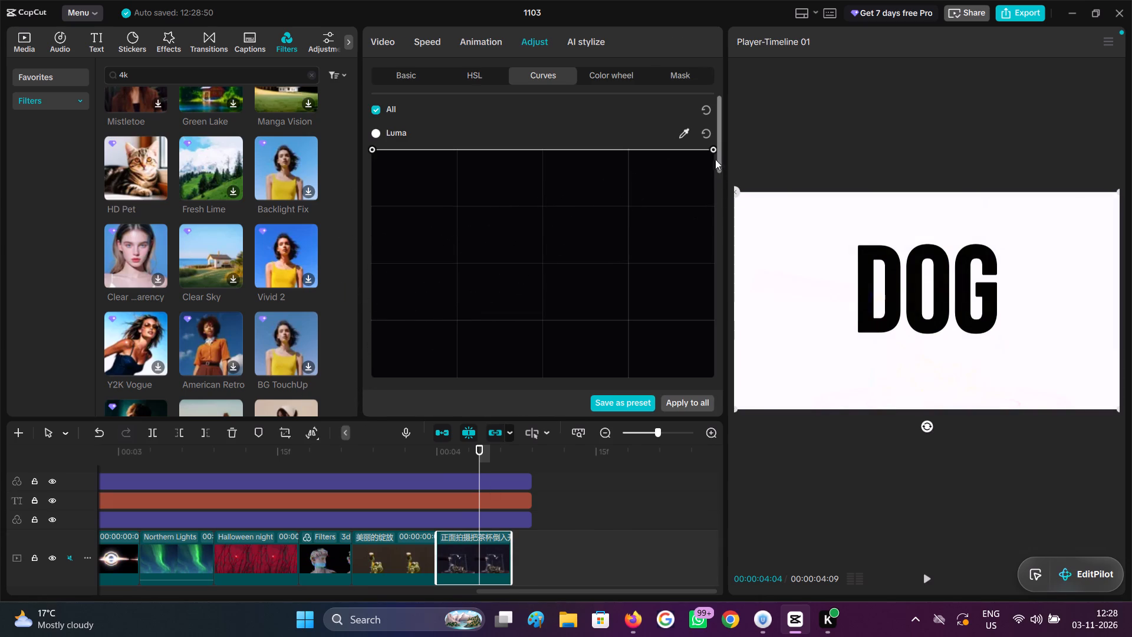
drag(712, 149, 725, 400)
scroll(536, 353, down, 6)
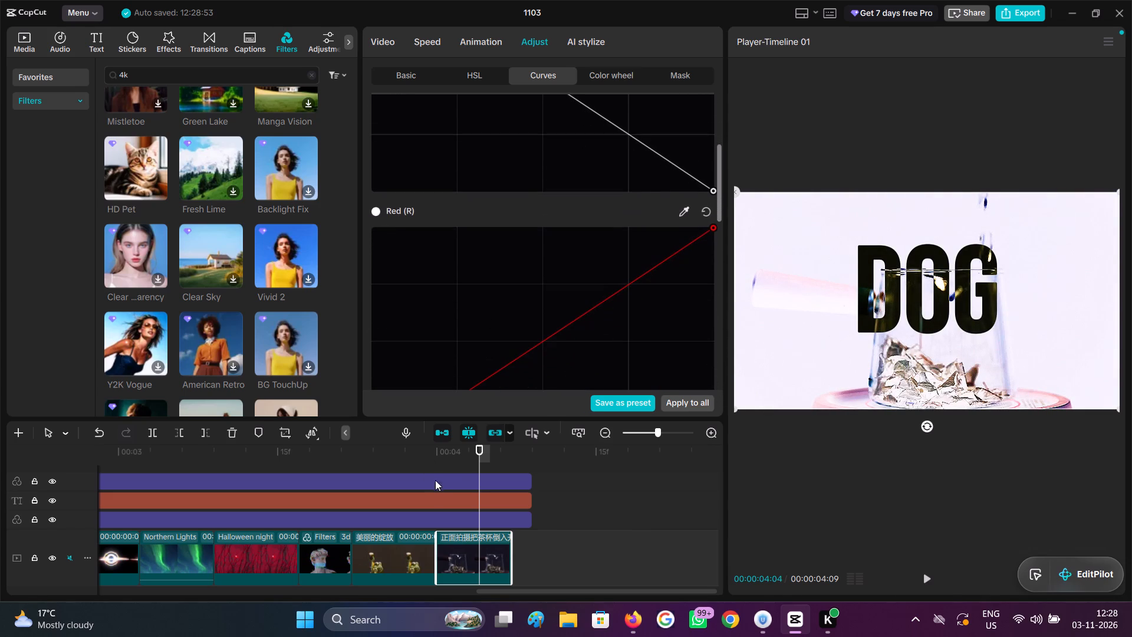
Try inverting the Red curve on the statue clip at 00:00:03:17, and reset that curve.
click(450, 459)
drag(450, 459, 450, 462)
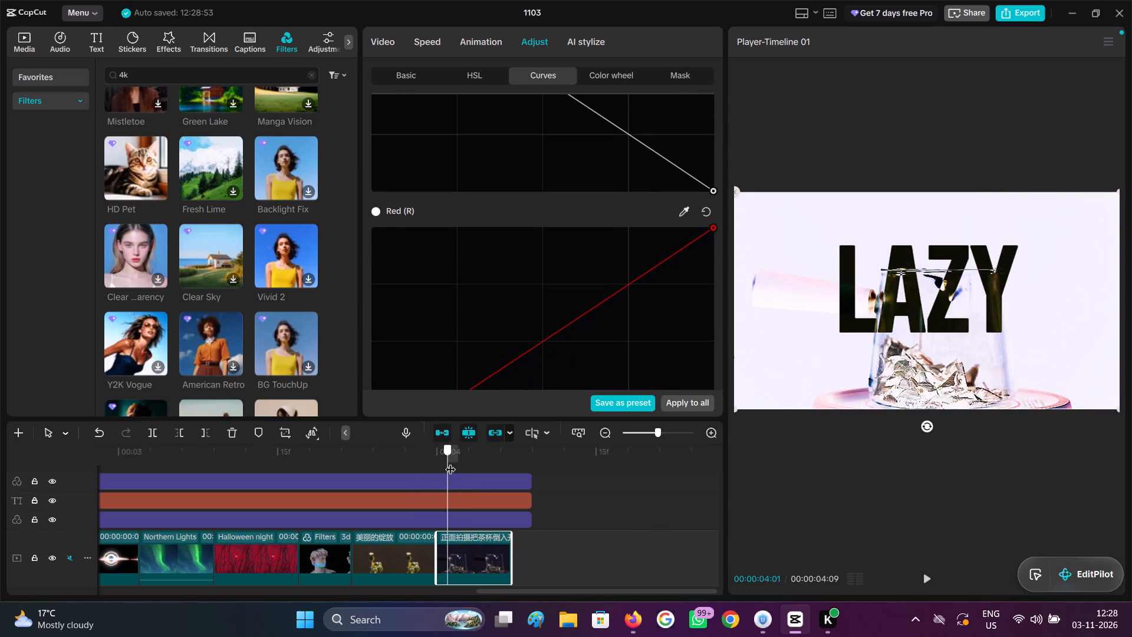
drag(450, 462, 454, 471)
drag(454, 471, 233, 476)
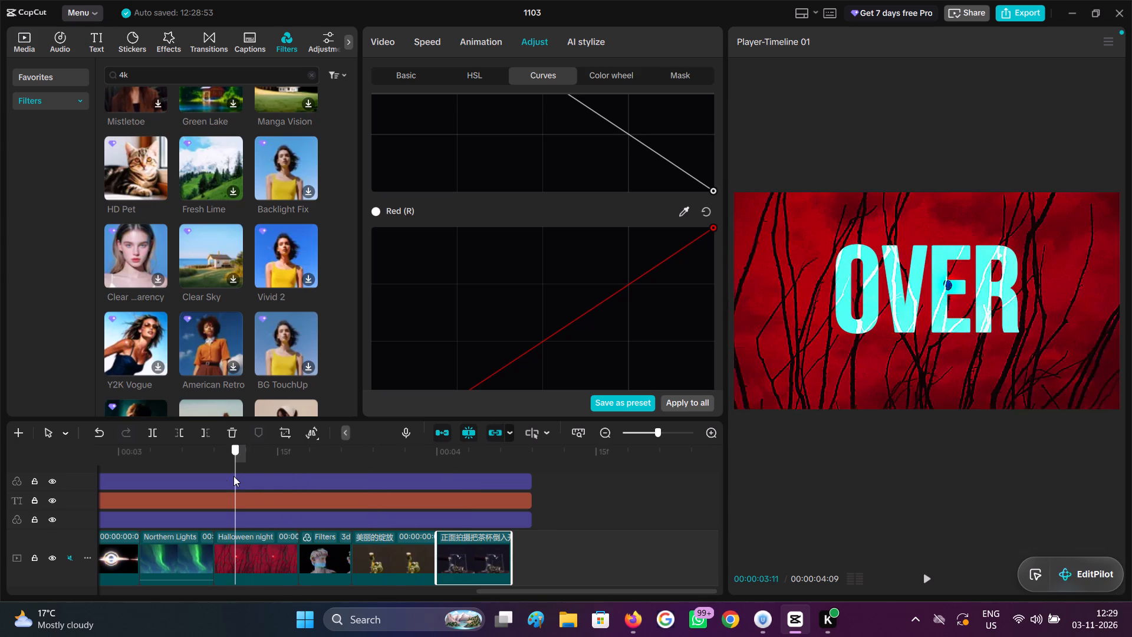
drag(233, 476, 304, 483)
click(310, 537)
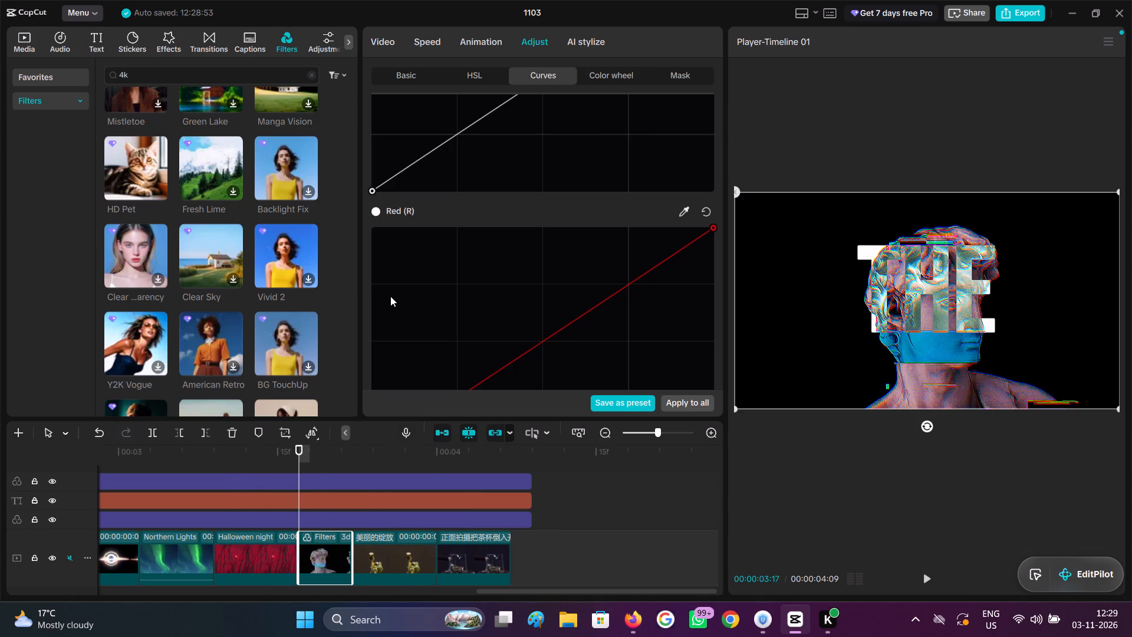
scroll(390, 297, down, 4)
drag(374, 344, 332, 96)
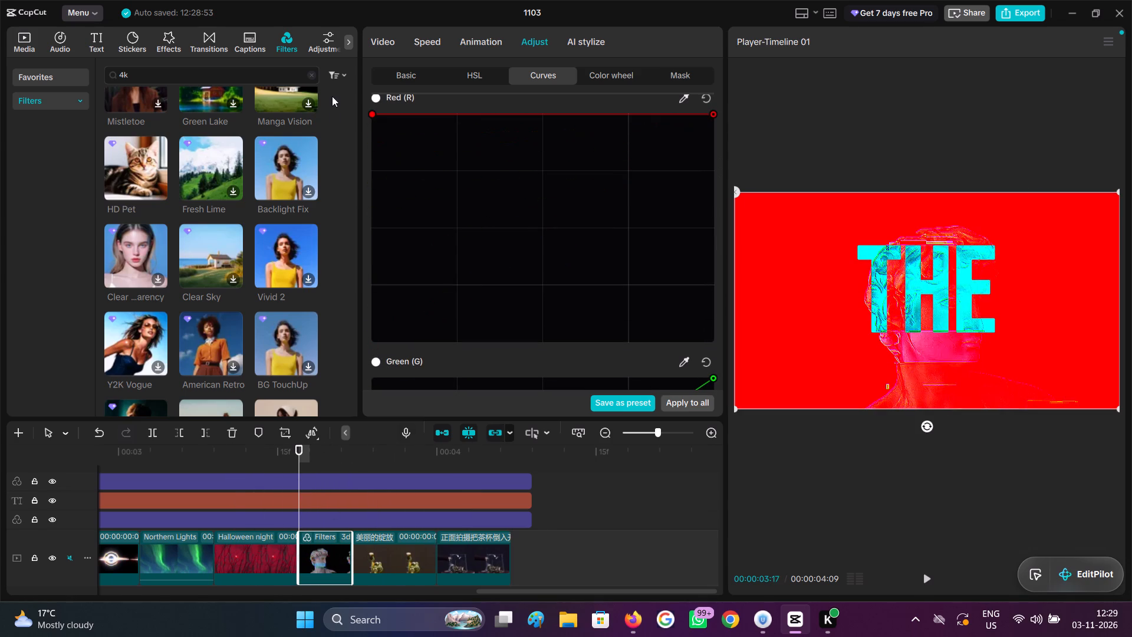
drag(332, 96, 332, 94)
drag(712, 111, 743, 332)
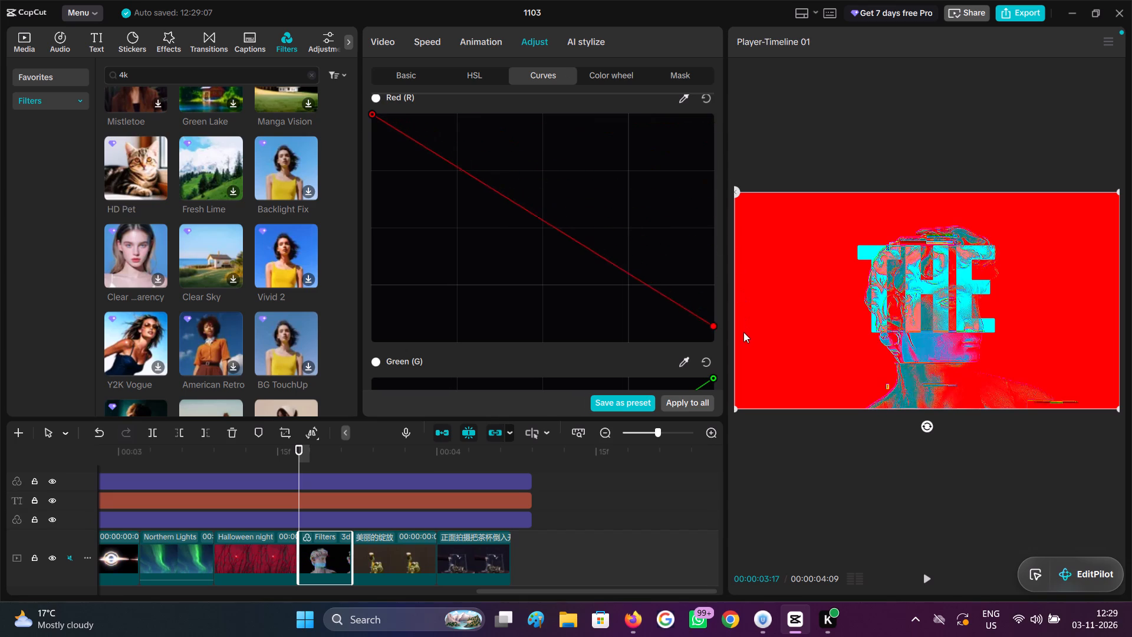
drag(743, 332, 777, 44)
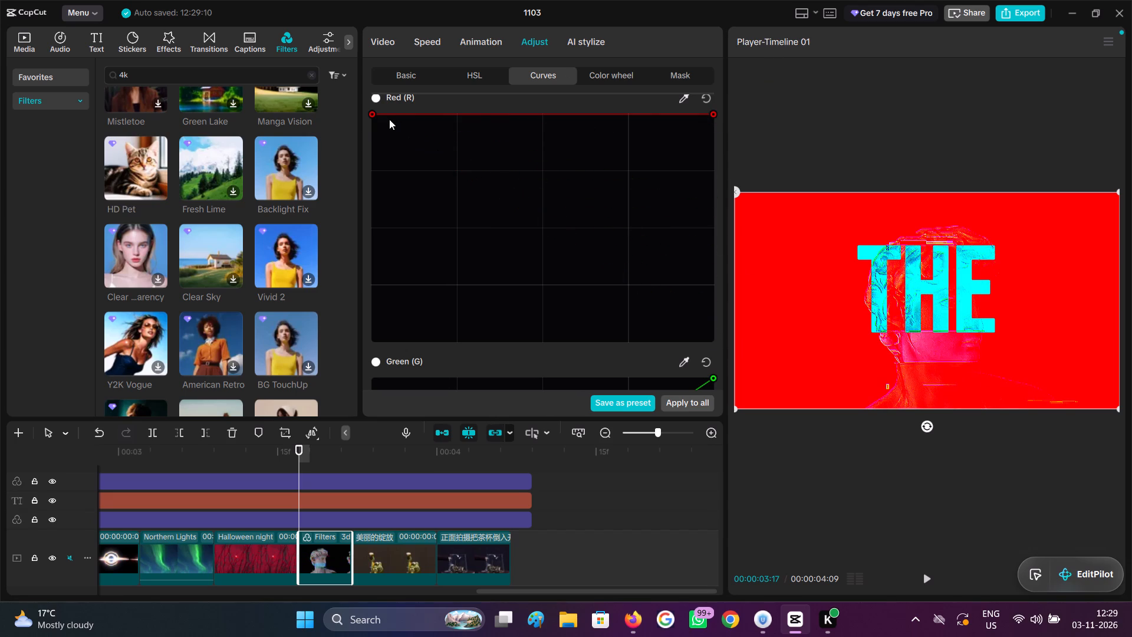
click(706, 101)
Invert the statue clip's Luma curve by moving its shadow point to the top and its highlight point to the bottom.
scroll(554, 229, up, 2)
scroll(505, 237, up, 3)
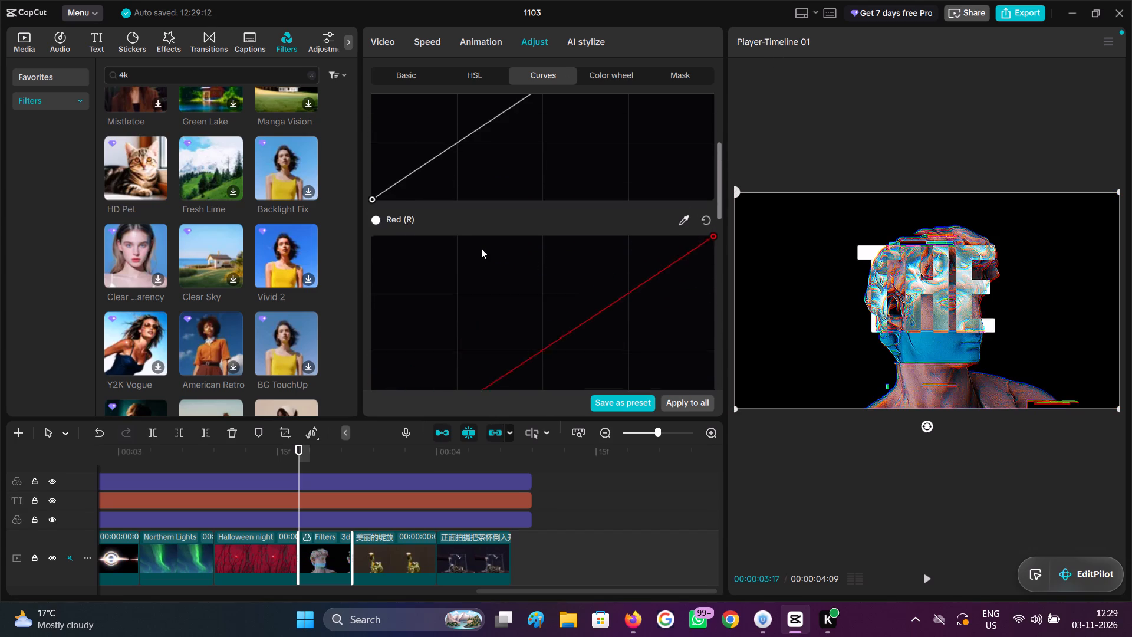
scroll(481, 248, up, 2)
scroll(386, 265, up, 2)
drag(371, 321, 365, 179)
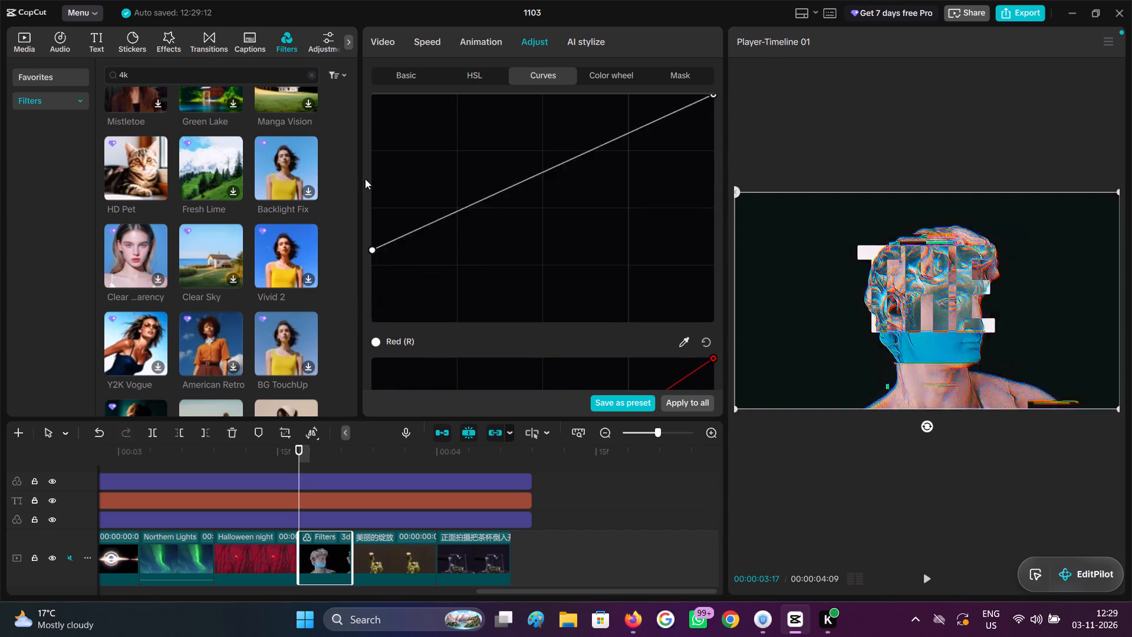
drag(365, 179, 330, 57)
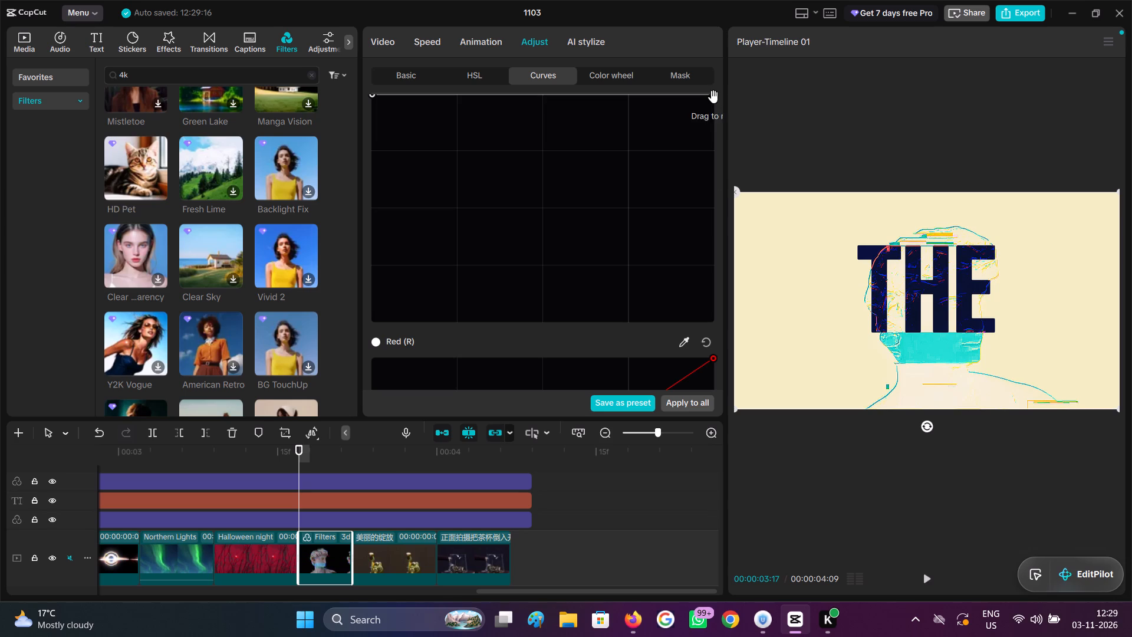
drag(713, 97, 735, 348)
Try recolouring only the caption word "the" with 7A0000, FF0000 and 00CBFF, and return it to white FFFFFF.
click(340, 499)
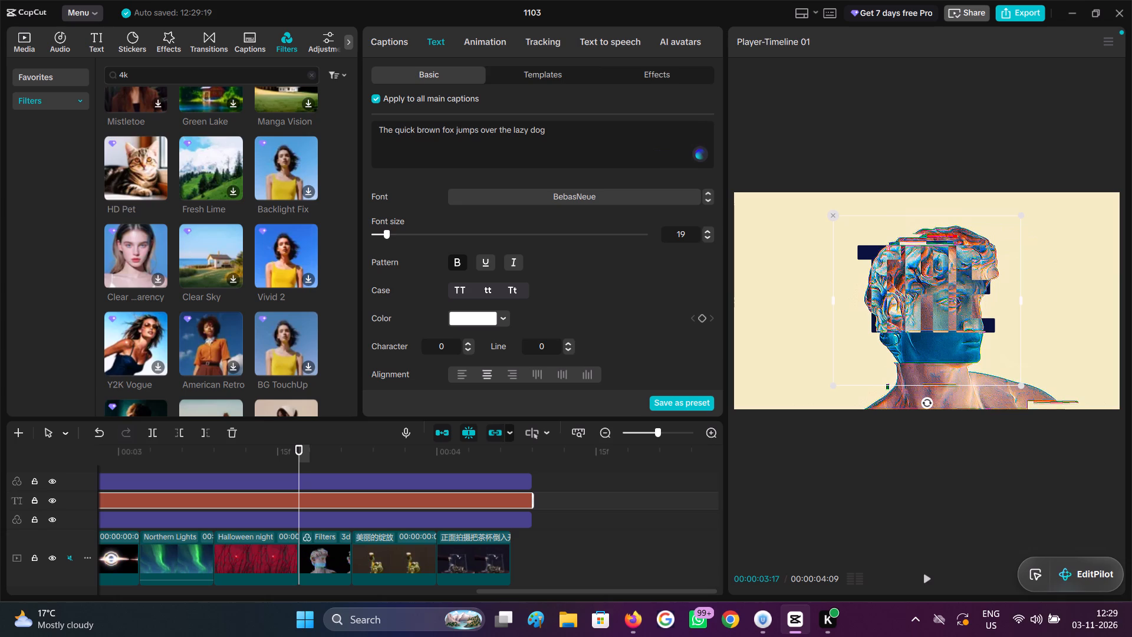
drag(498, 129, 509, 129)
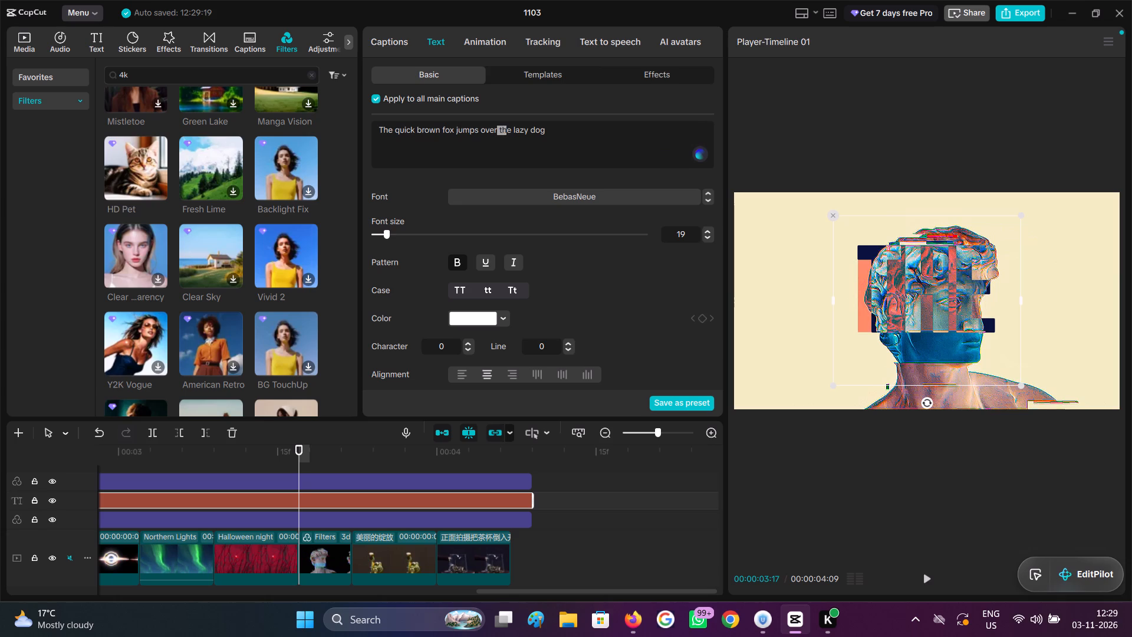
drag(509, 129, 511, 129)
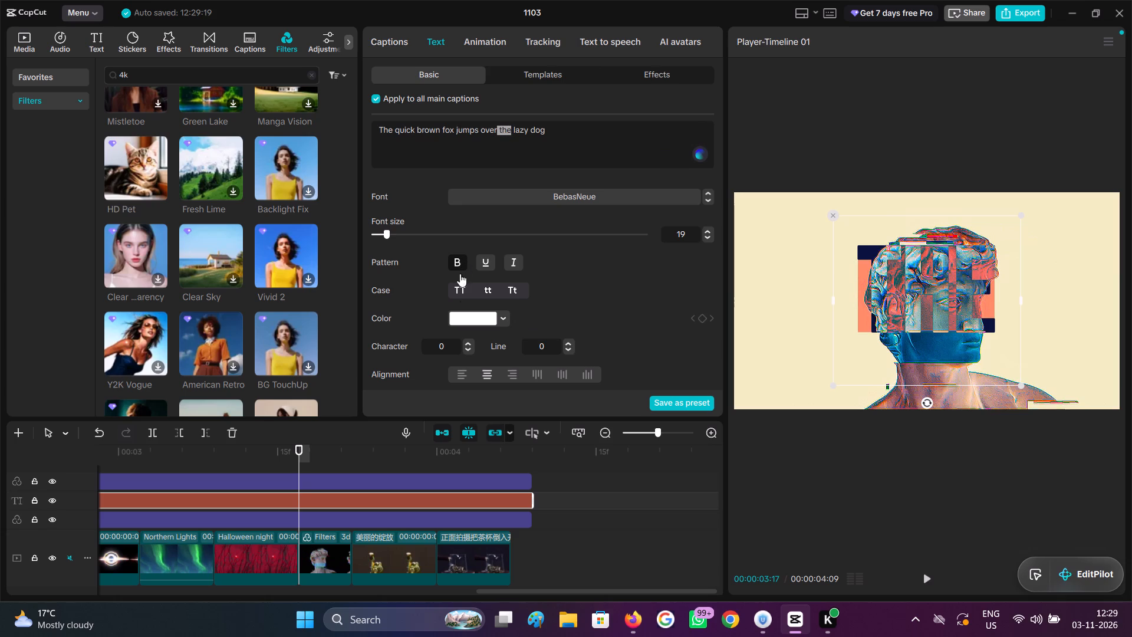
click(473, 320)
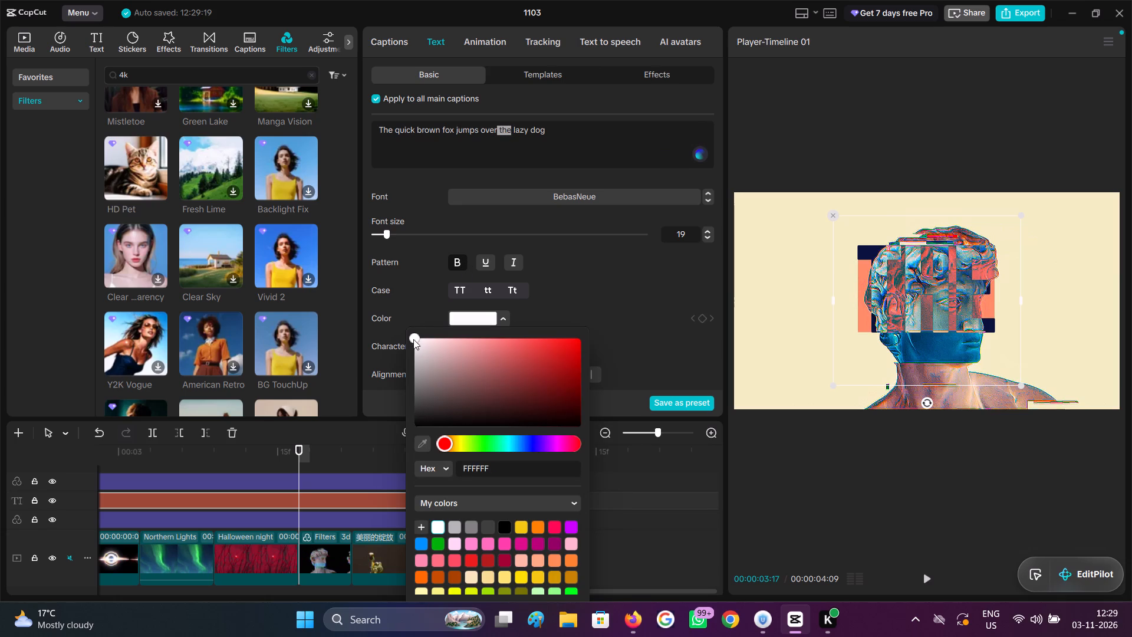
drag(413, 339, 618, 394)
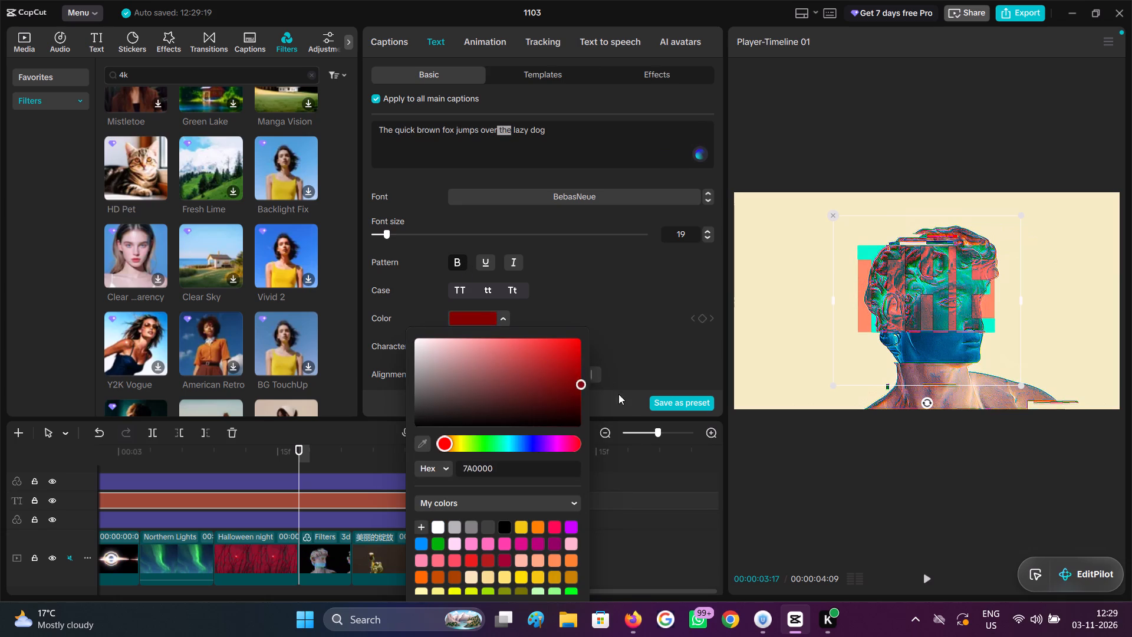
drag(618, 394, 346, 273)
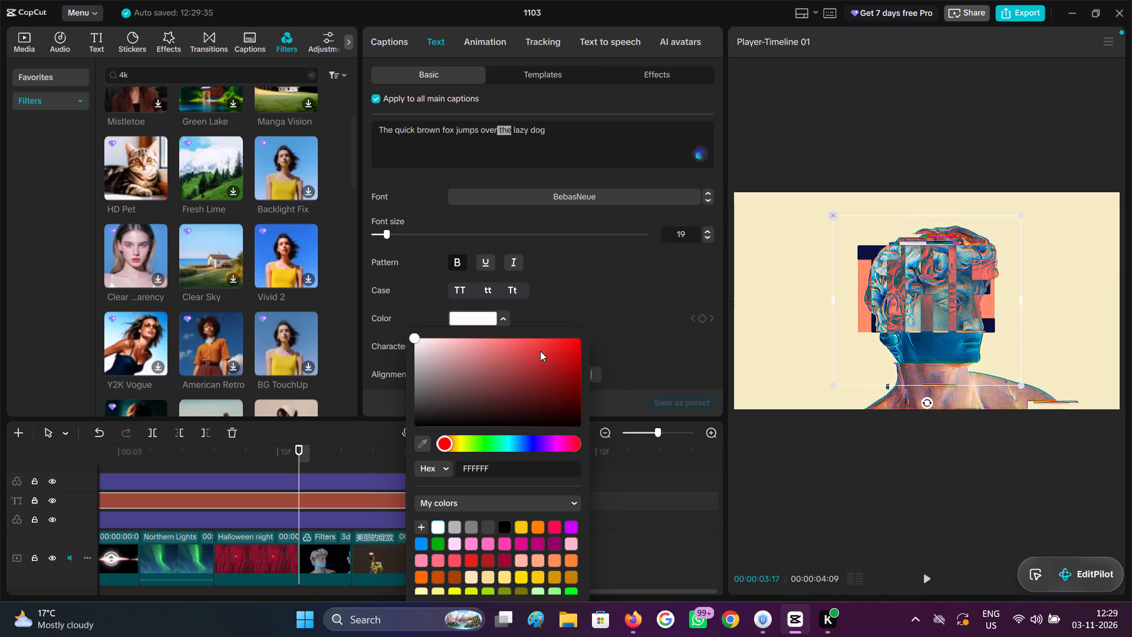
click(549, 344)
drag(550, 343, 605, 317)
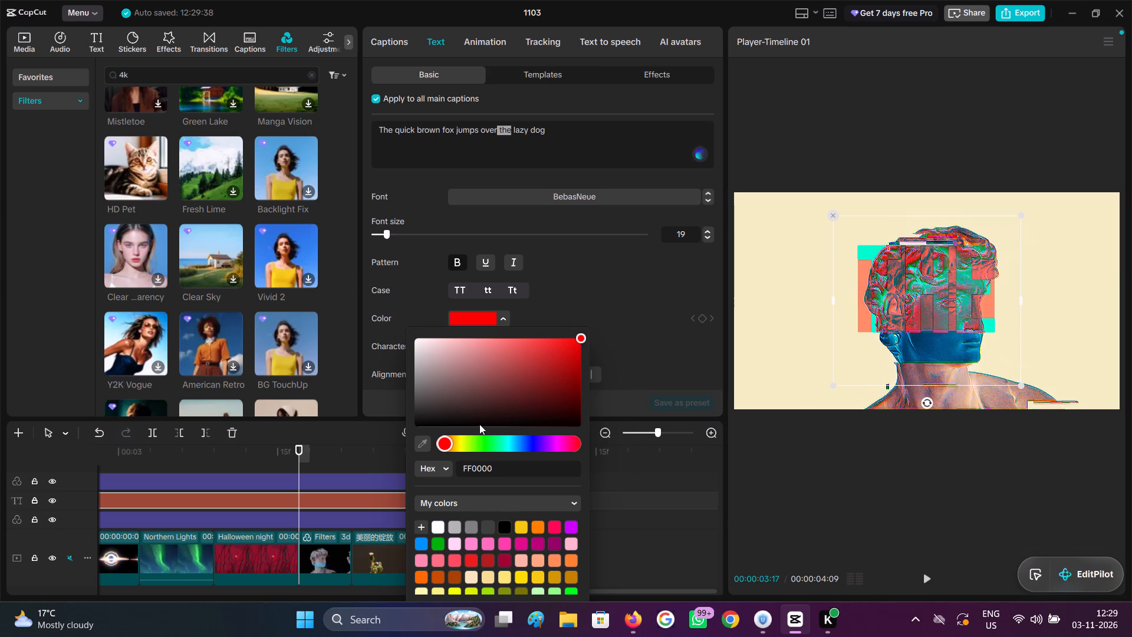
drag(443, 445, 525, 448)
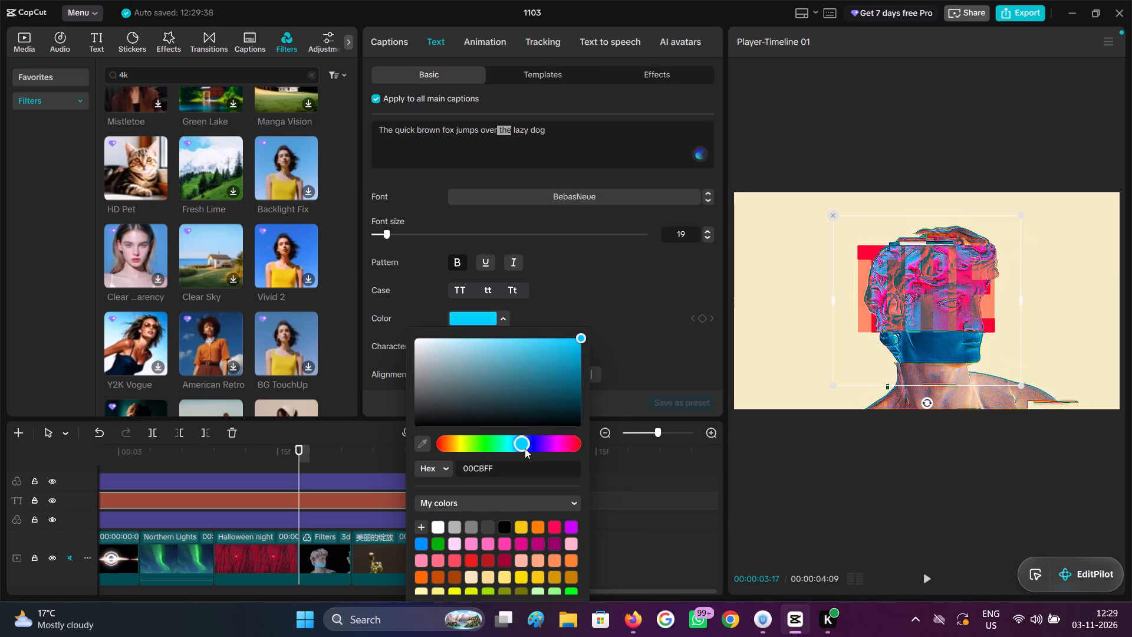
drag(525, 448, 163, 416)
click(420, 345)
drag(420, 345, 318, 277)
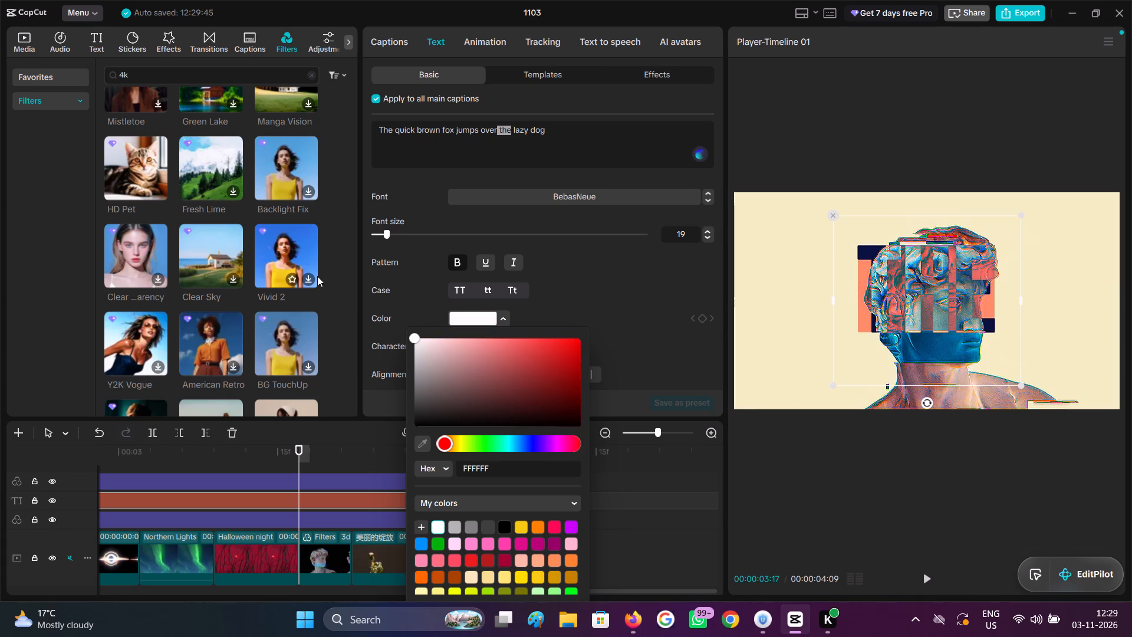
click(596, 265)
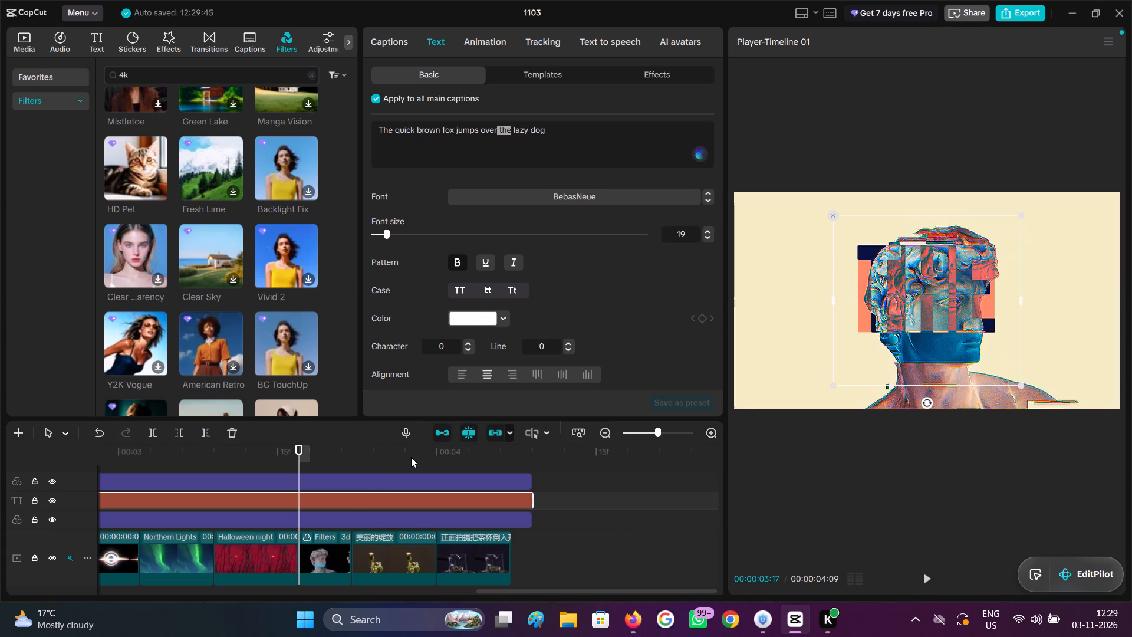
Reset the statue clip's Luma curve to its default diagonal and look over its other colour curves.
click(328, 539)
scroll(647, 169, down, 3)
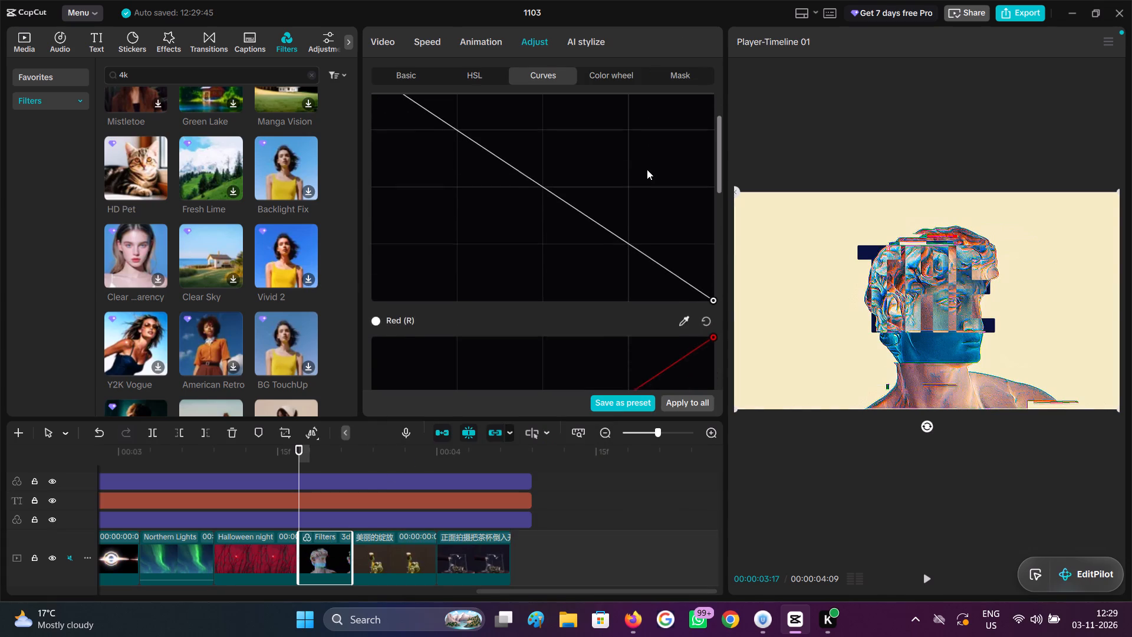
scroll(654, 171, up, 2)
click(708, 105)
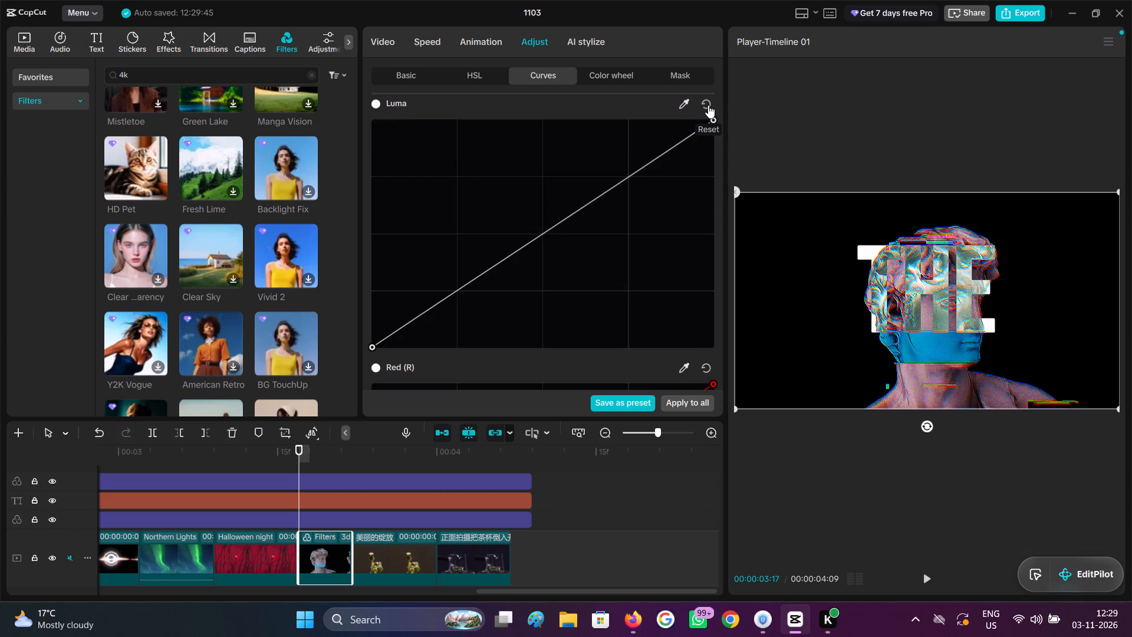
scroll(608, 275, down, 10)
scroll(493, 286, down, 16)
scroll(415, 406, down, 1)
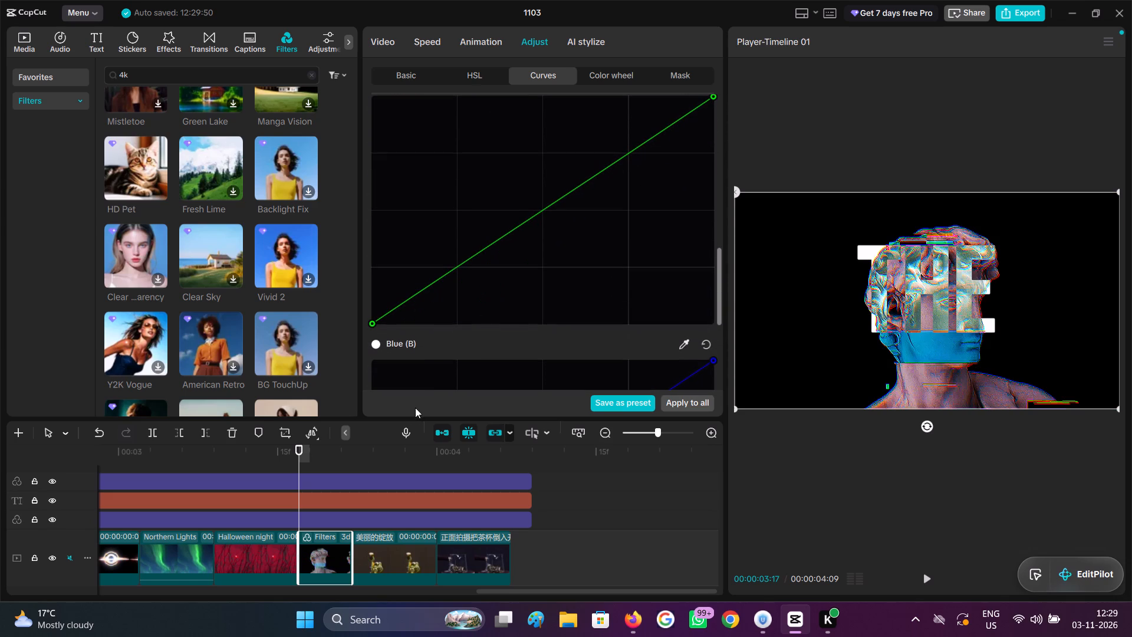
scroll(415, 408, down, 1)
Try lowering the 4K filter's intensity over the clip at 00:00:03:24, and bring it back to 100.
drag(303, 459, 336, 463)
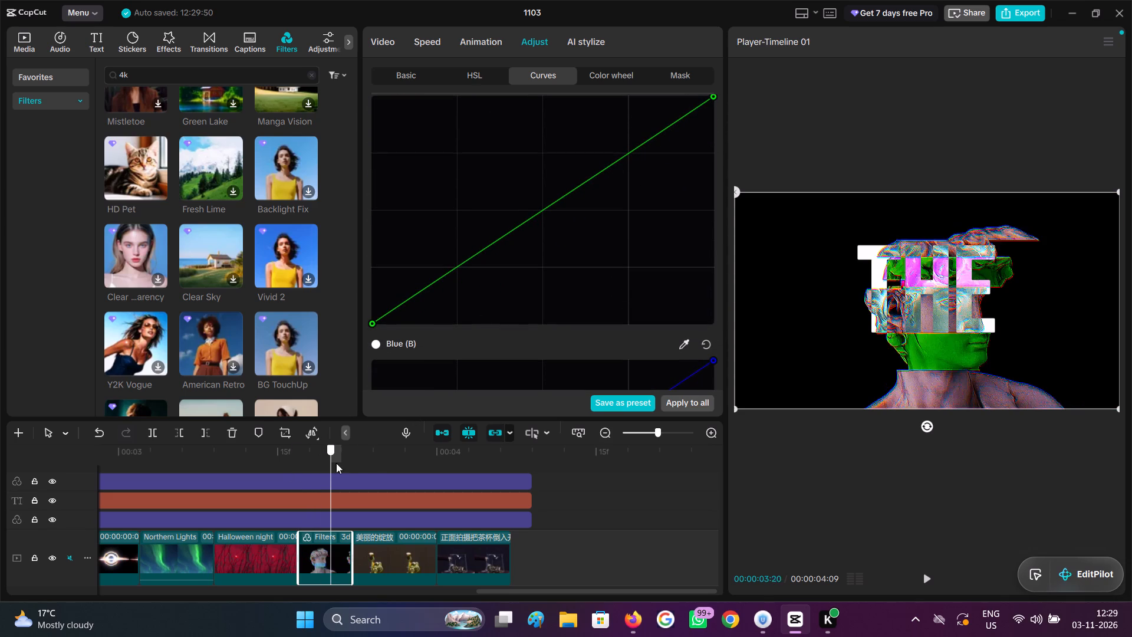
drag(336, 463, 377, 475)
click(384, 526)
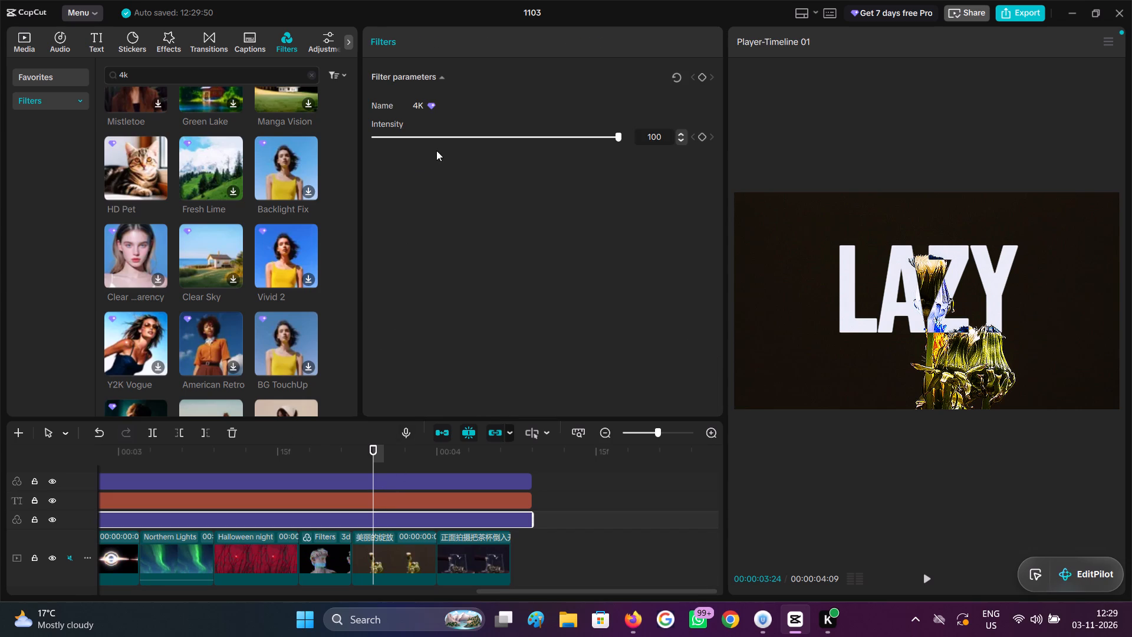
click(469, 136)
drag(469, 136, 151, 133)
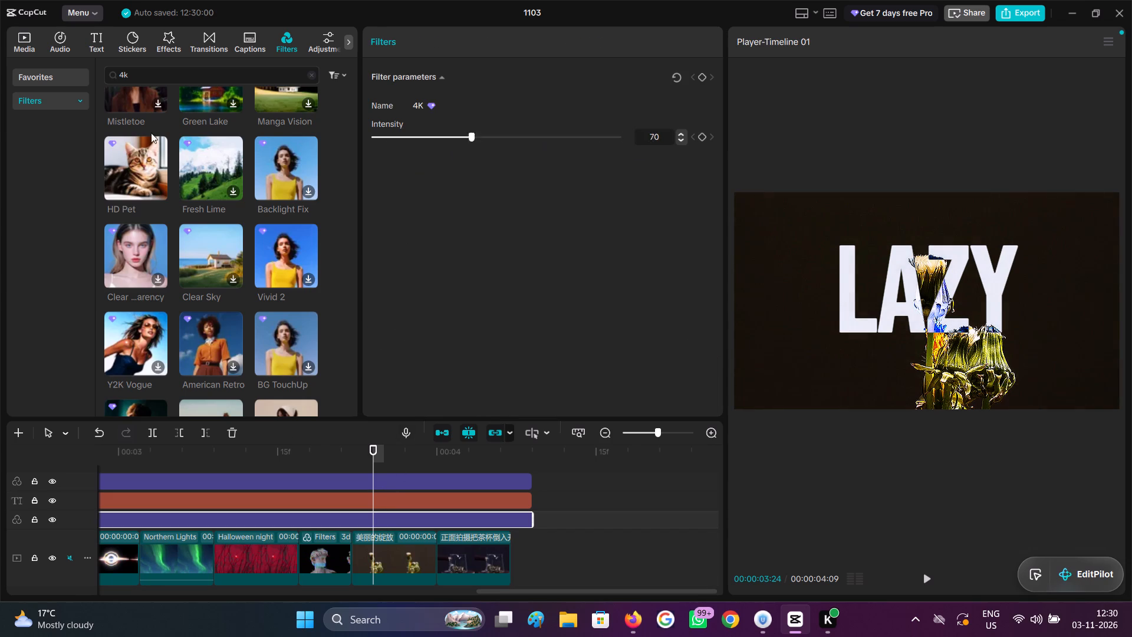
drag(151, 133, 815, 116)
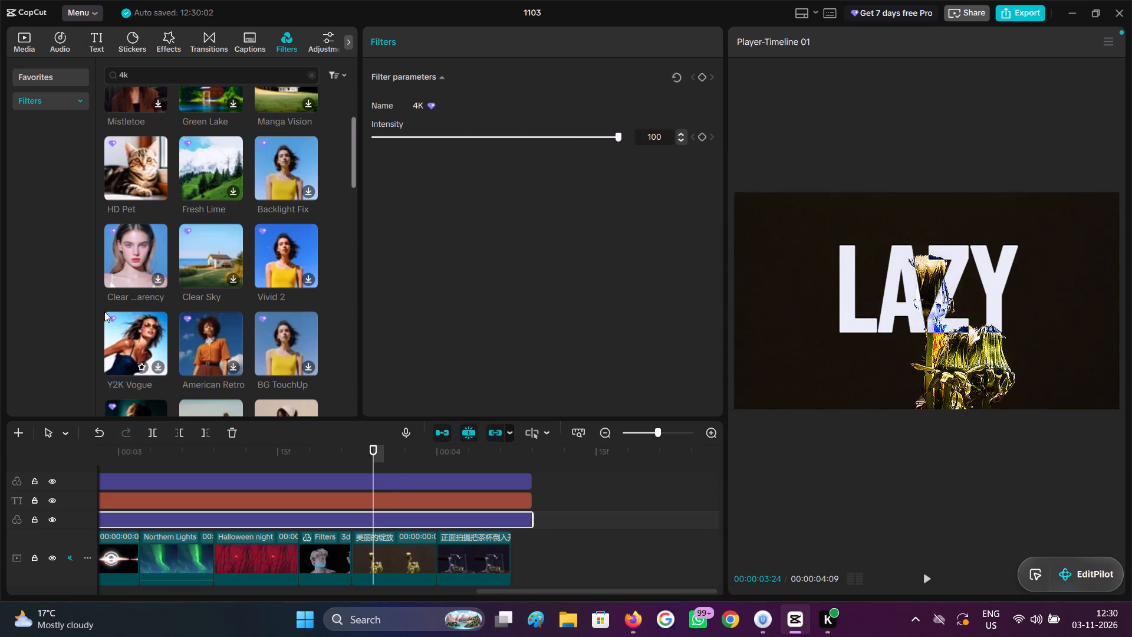
Add the Player 3 video effect from the favourites to a new track above the HD Pet filter.
scroll(142, 217, up, 4)
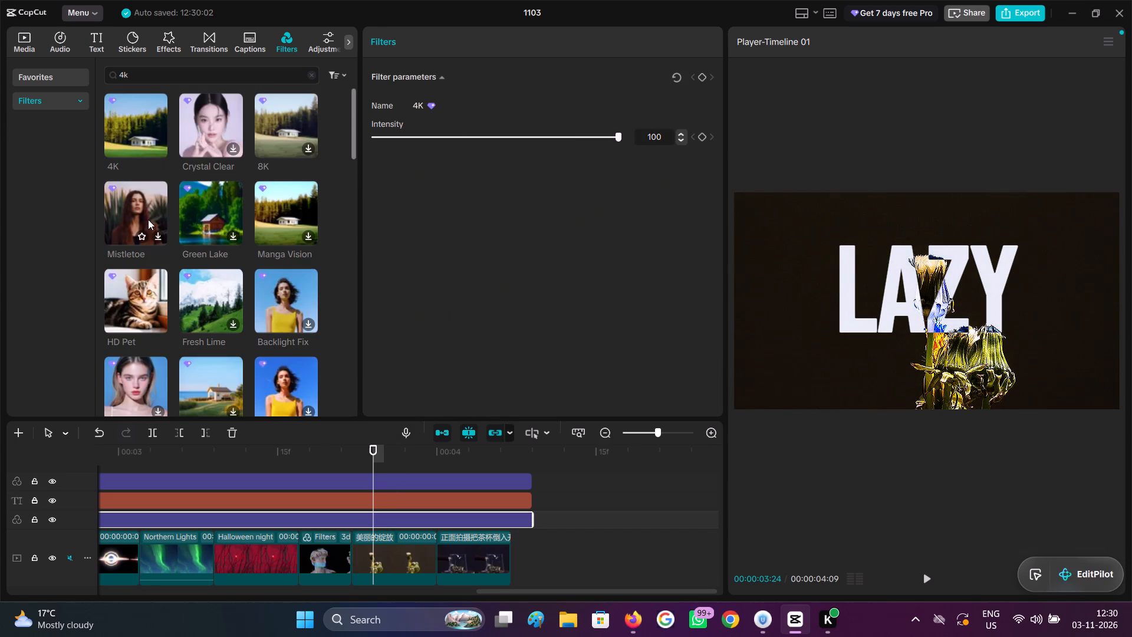
click(158, 44)
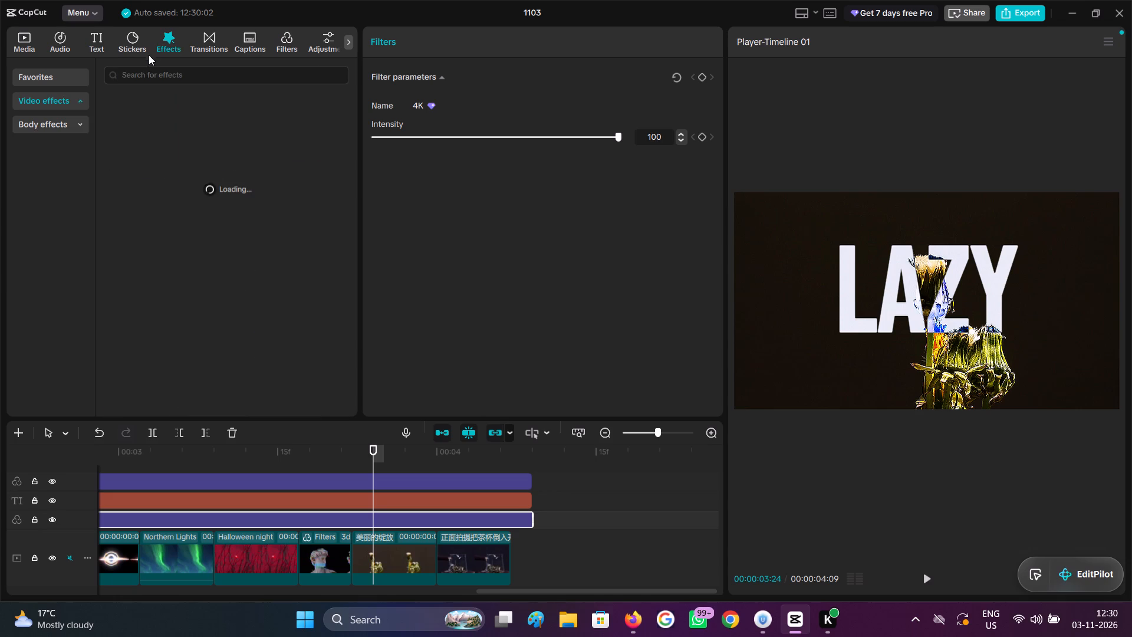
click(148, 72)
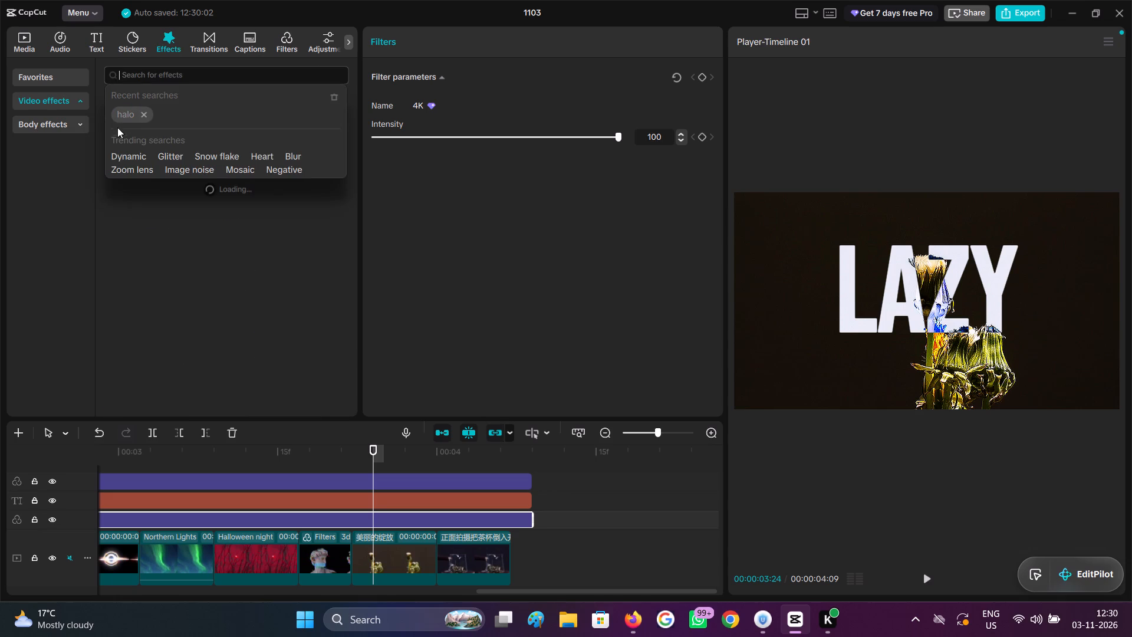
click(51, 84)
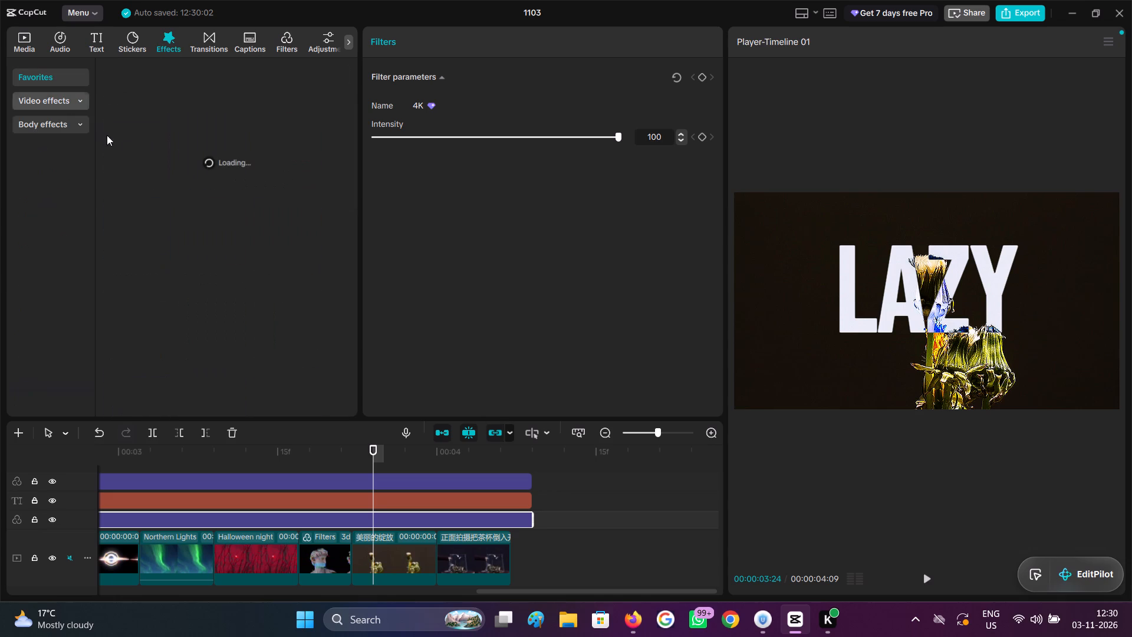
click(130, 120)
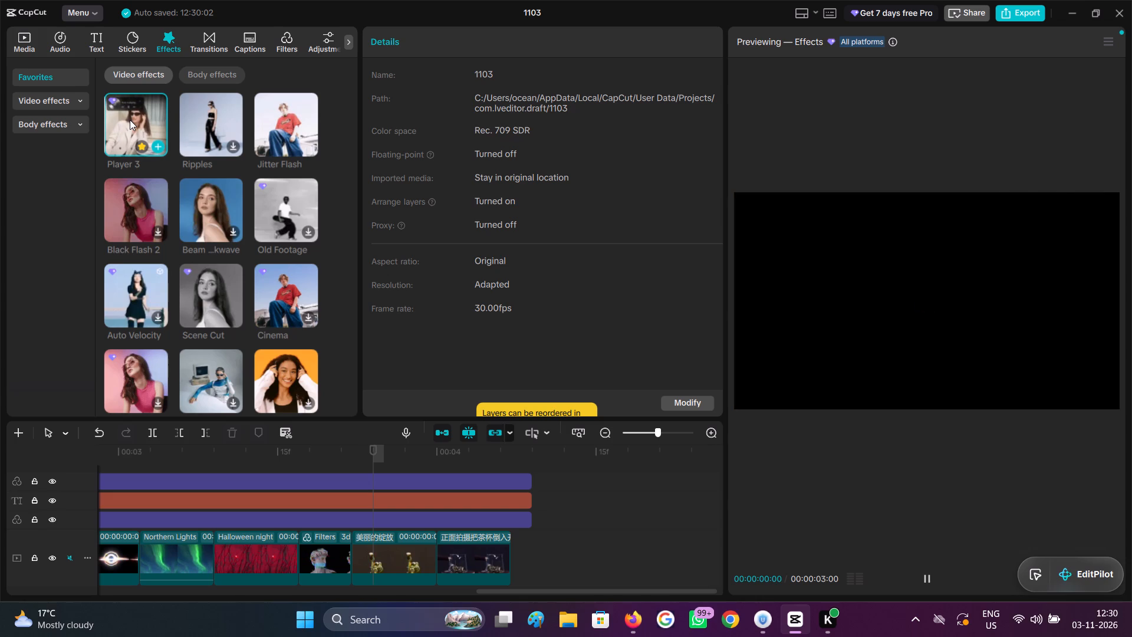
drag(130, 120, 100, 468)
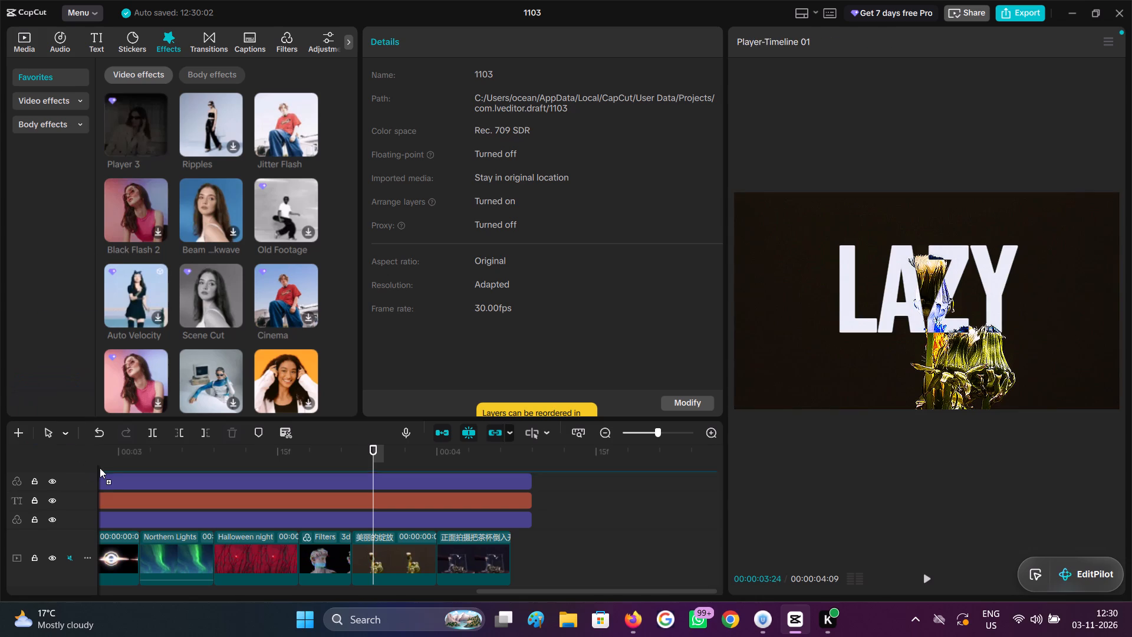
drag(100, 468, 103, 463)
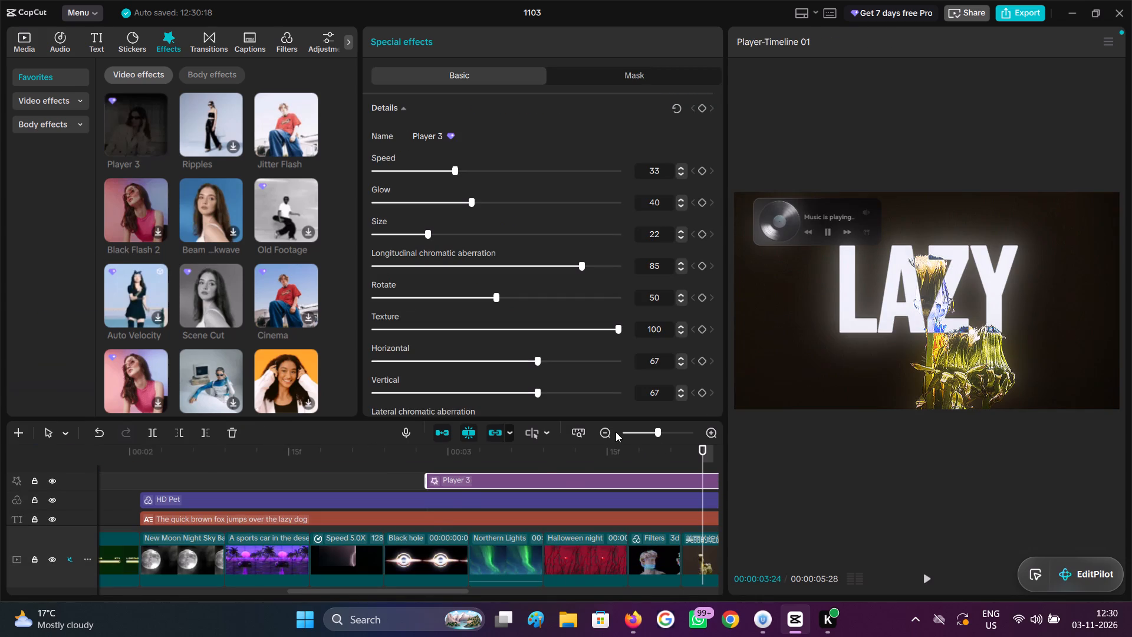
Move the Player 3 effect earlier so it starts together with the HD Pet filter at about 2 seconds.
double_click(607, 432)
drag(472, 480, 427, 481)
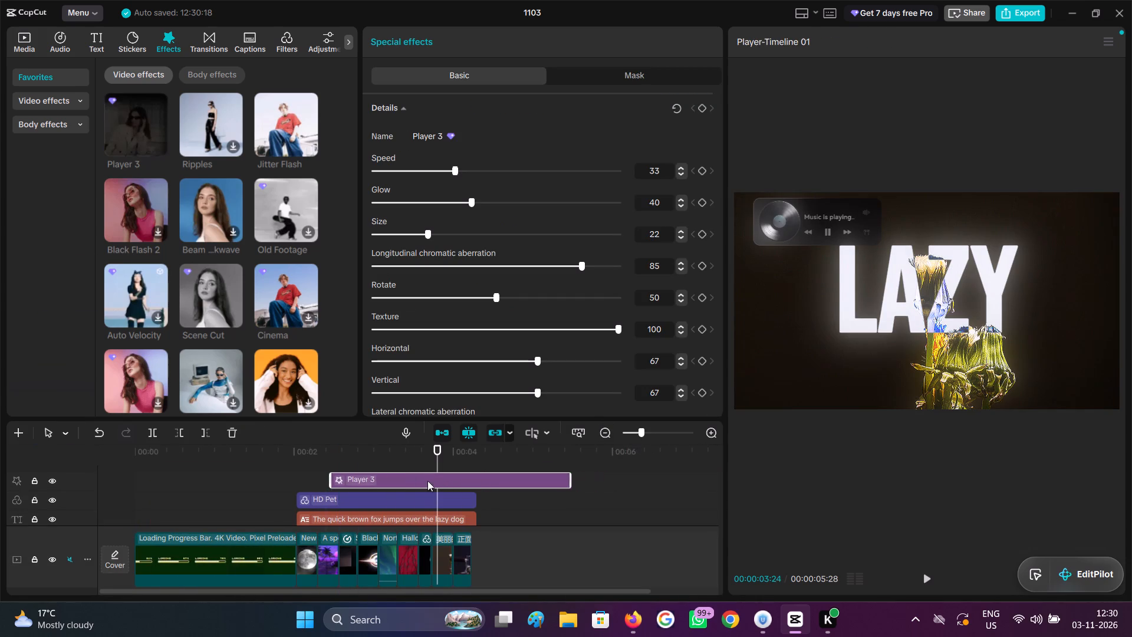
drag(427, 481, 399, 478)
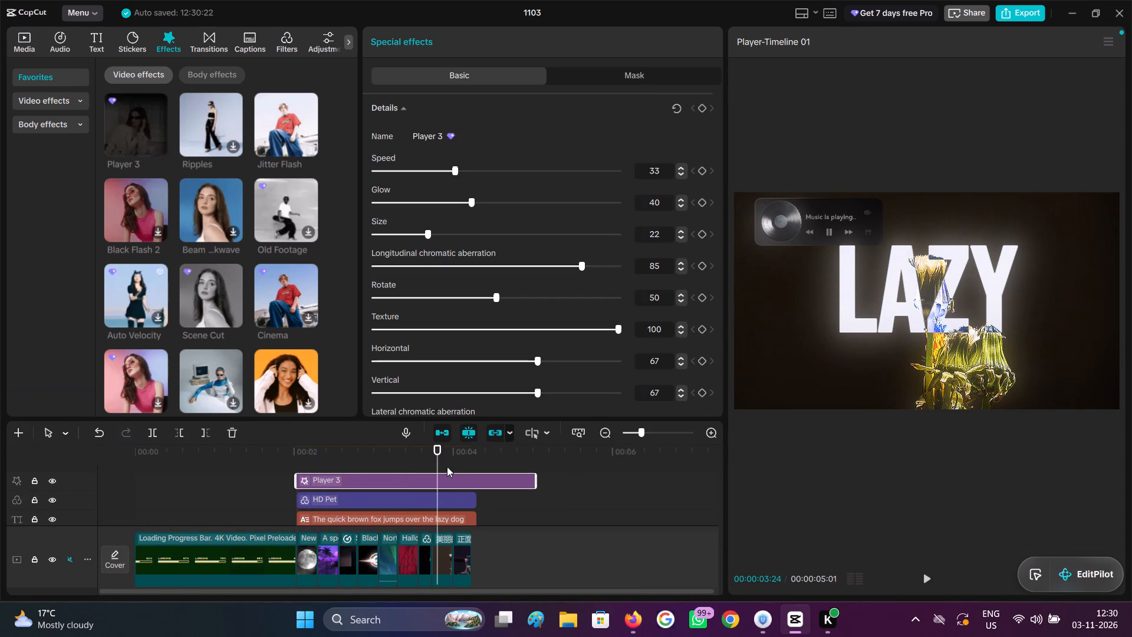
Trim the Player 3 effect, HD Pet and 4K filters, caption and last clip together so they all end at 00:00:04:07.
drag(437, 462, 470, 468)
scroll(469, 468, down, 5)
drag(481, 504, 467, 482)
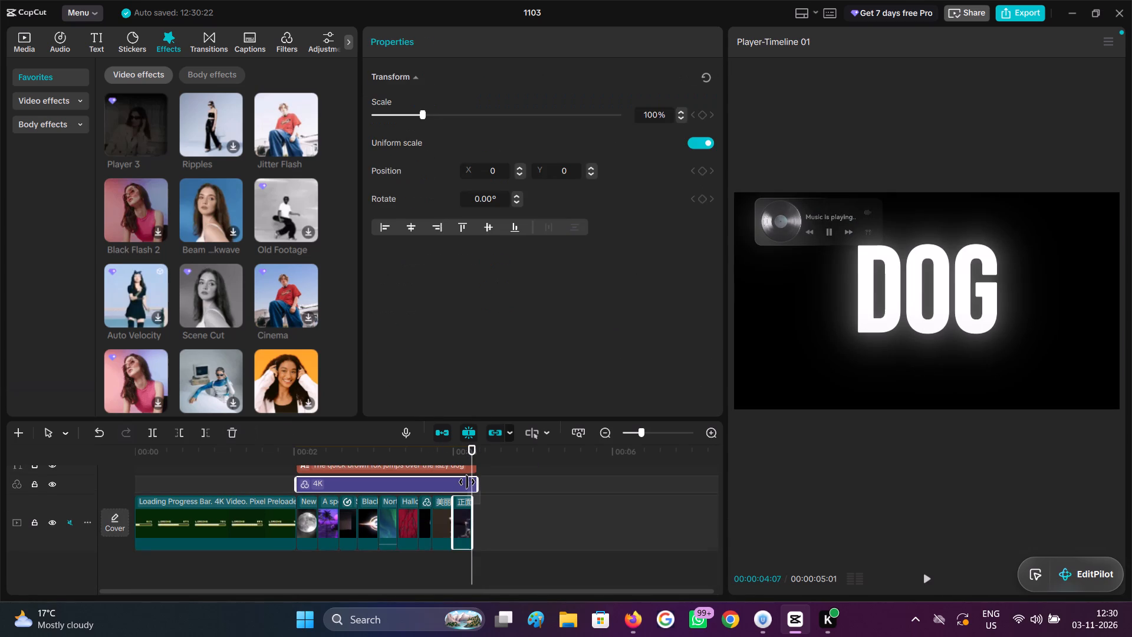
drag(467, 482, 469, 475)
scroll(469, 475, up, 4)
scroll(471, 491, down, 1)
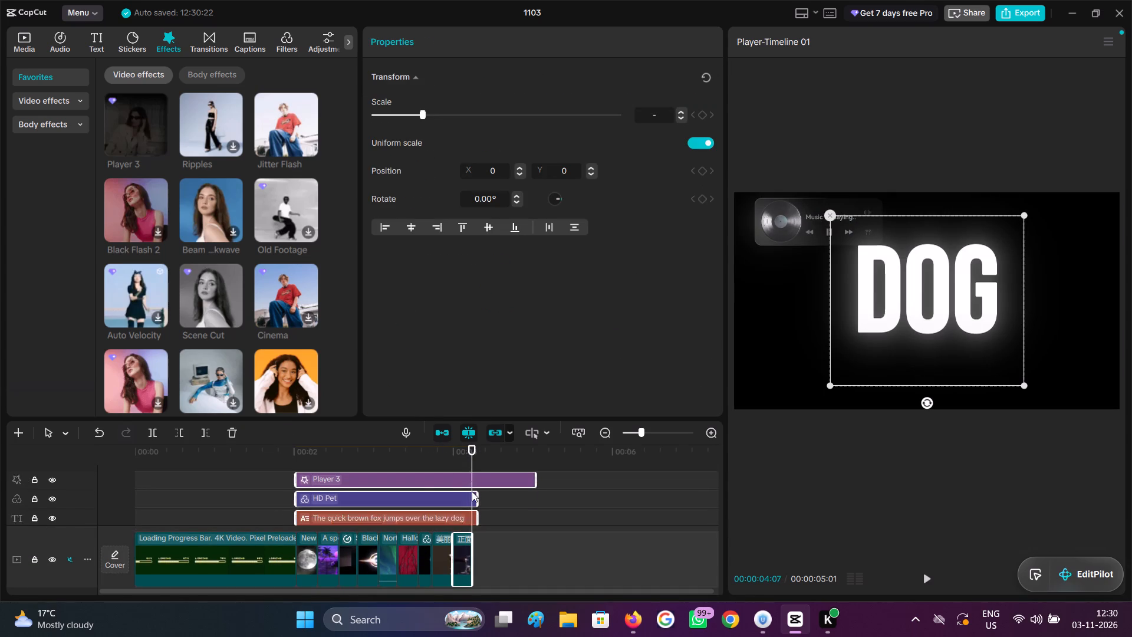
scroll(472, 491, down, 1)
click(204, 429)
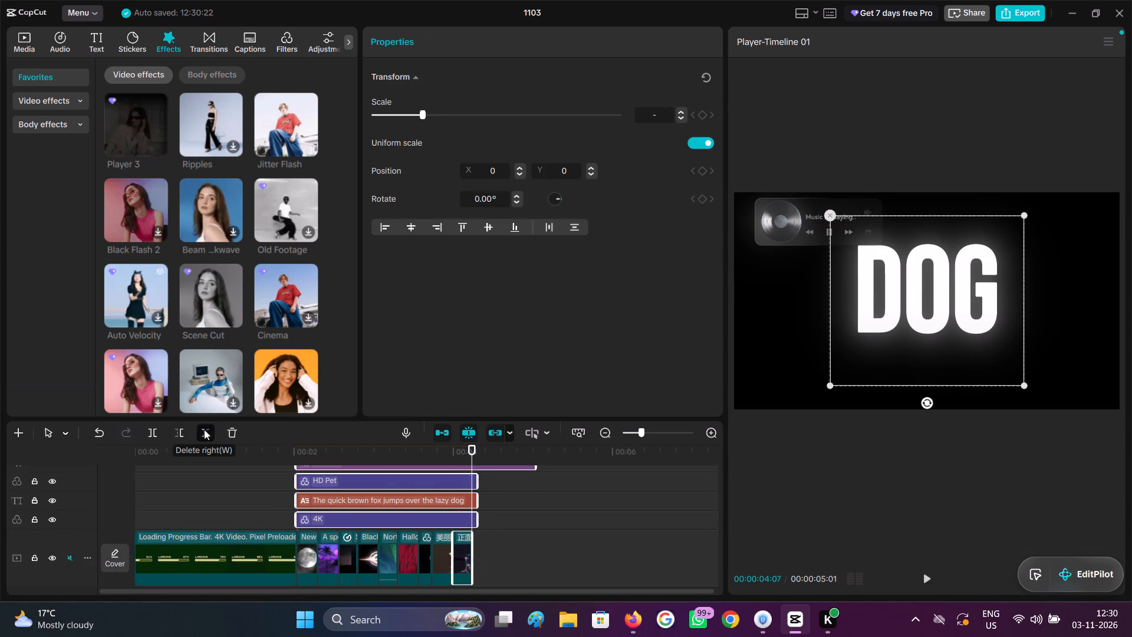
click(488, 494)
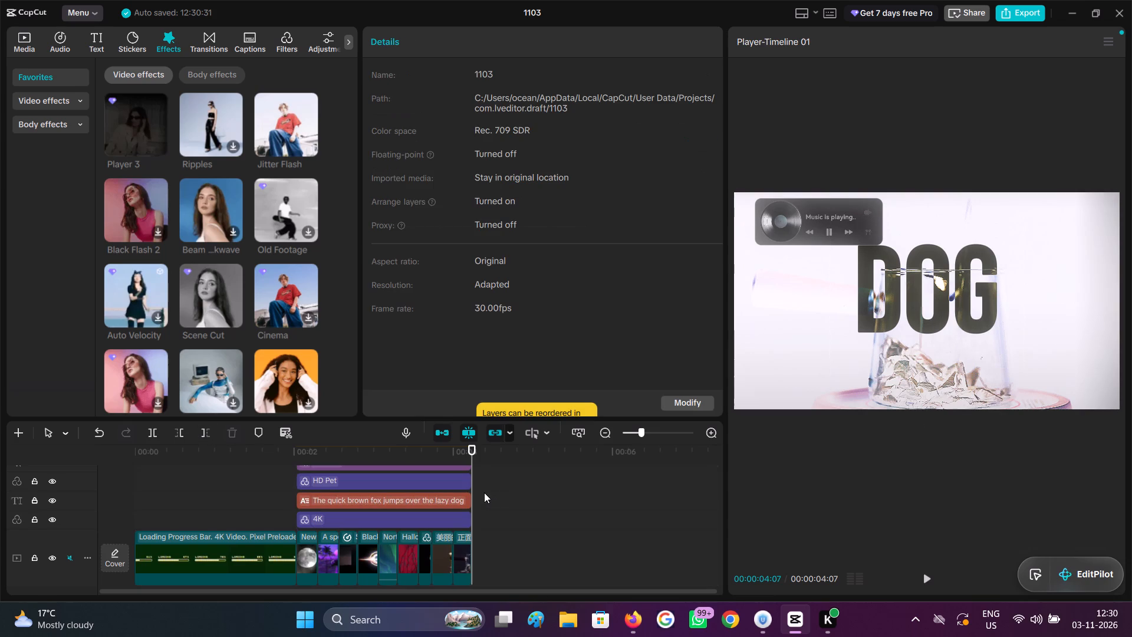
Set the Player 3 effect's Rotate to 32 and Texture to 0, and check it on the black hole clip.
scroll(455, 481, up, 2)
click(342, 470)
scroll(370, 482, down, 2)
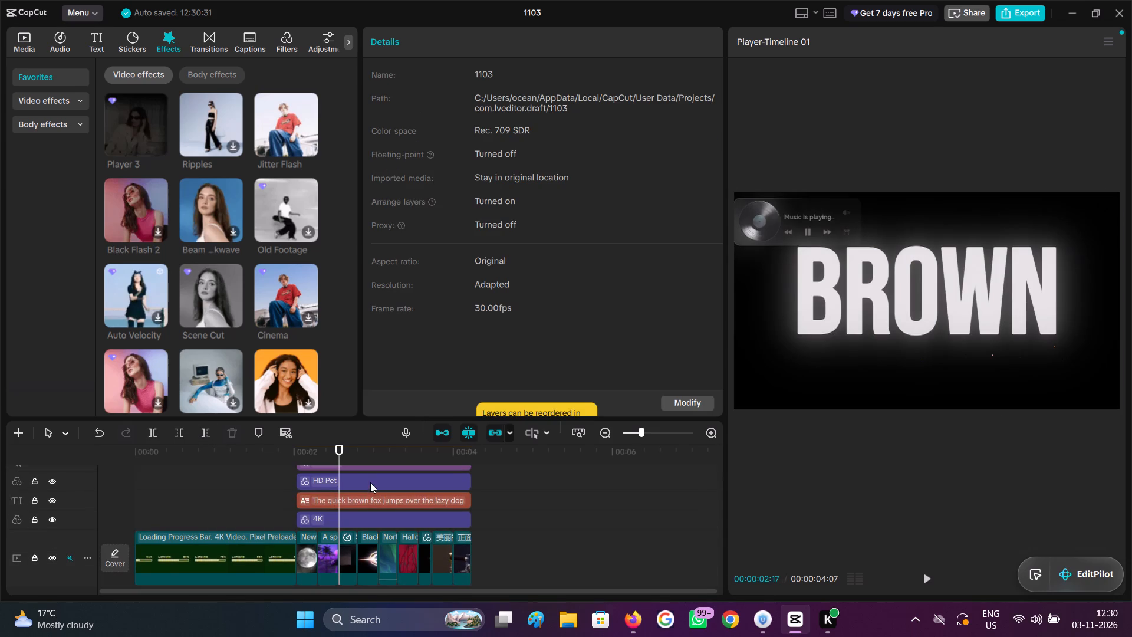
scroll(379, 477, up, 1)
click(379, 482)
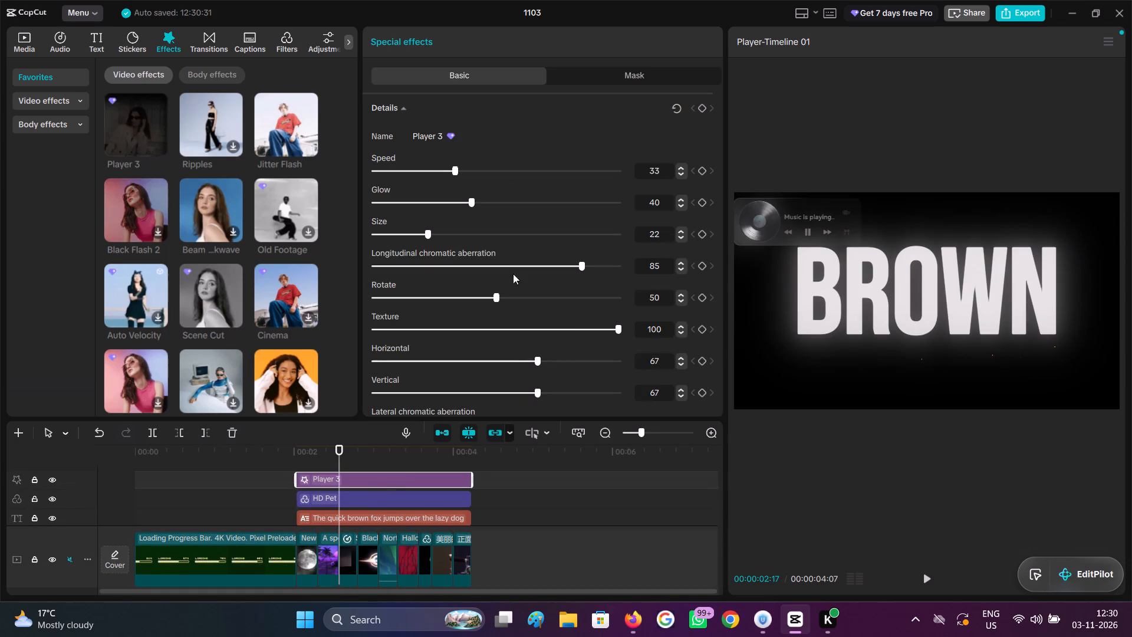
drag(407, 298, 453, 299)
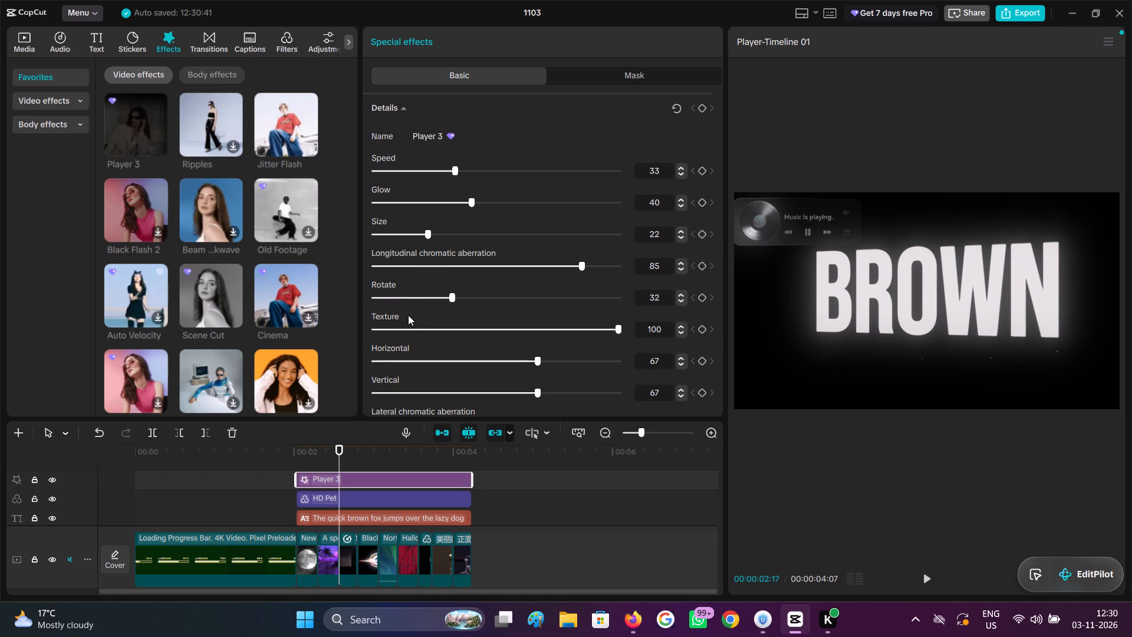
drag(406, 328, 266, 318)
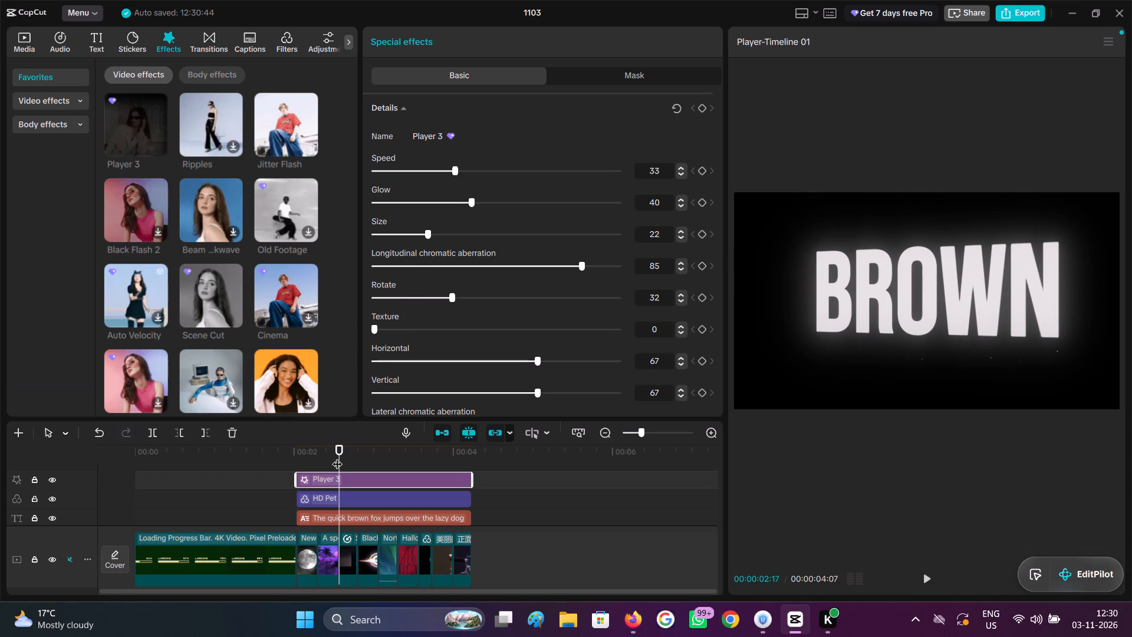
drag(337, 457, 360, 458)
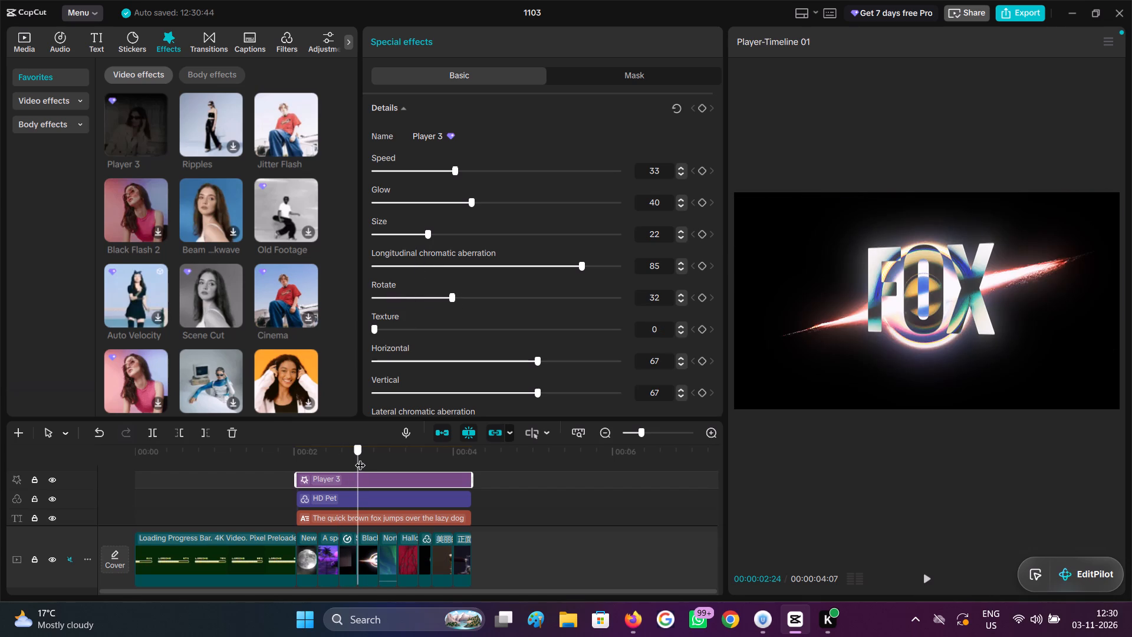
Set the Player 3 effect's Rotate to 24 on the BROWN clip and check it on the black hole and moon clips.
drag(360, 458, 348, 458)
drag(448, 299, 554, 326)
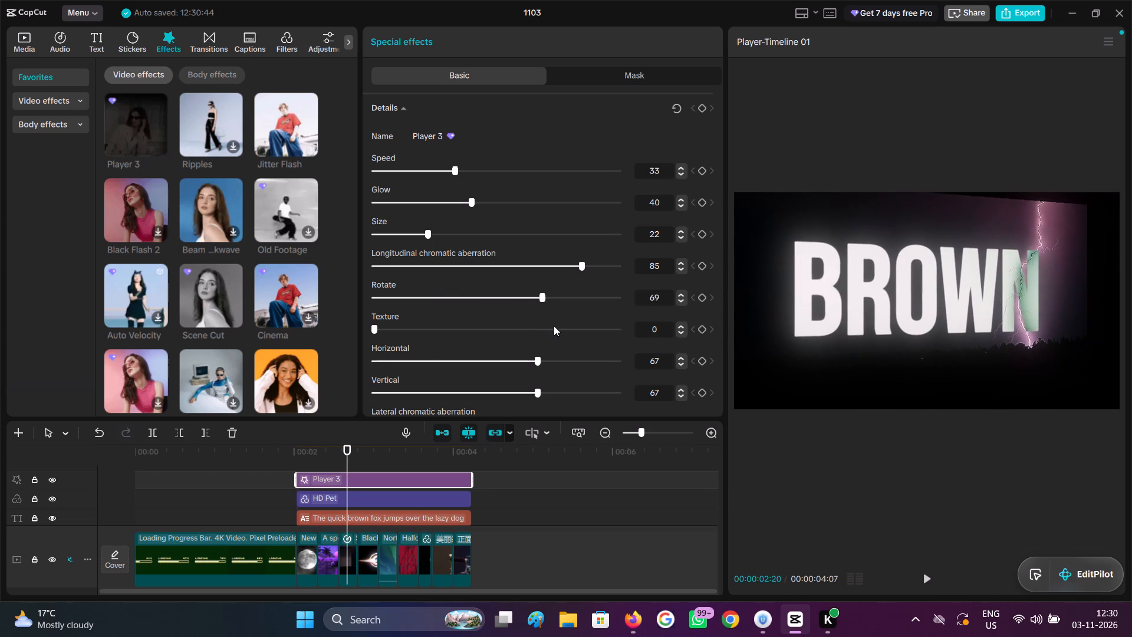
drag(554, 326, 414, 337)
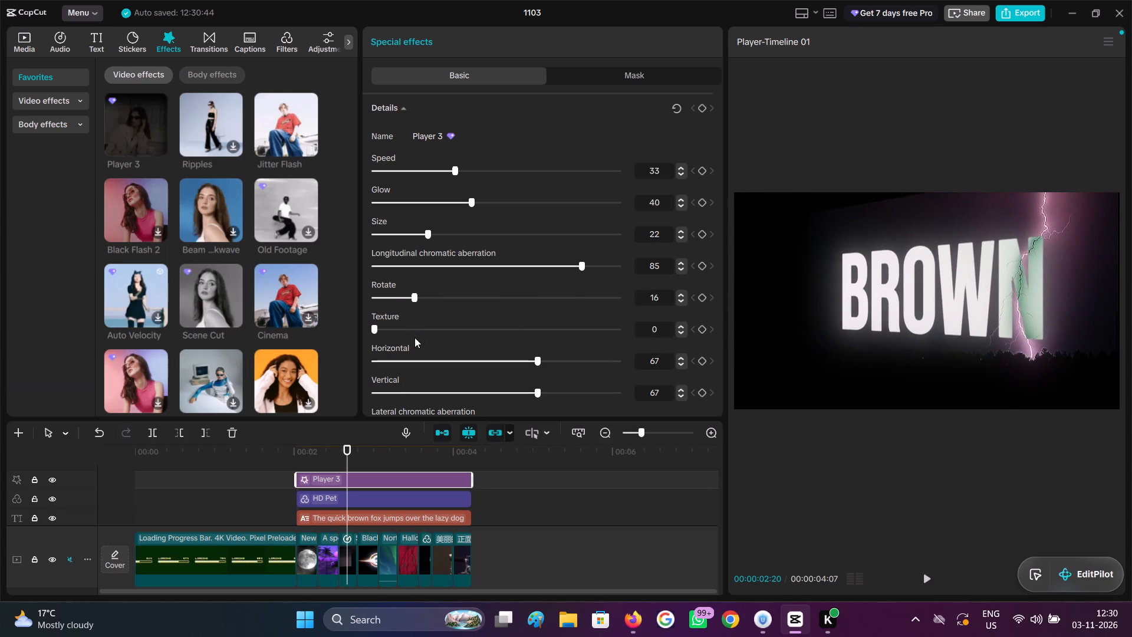
drag(414, 337, 432, 344)
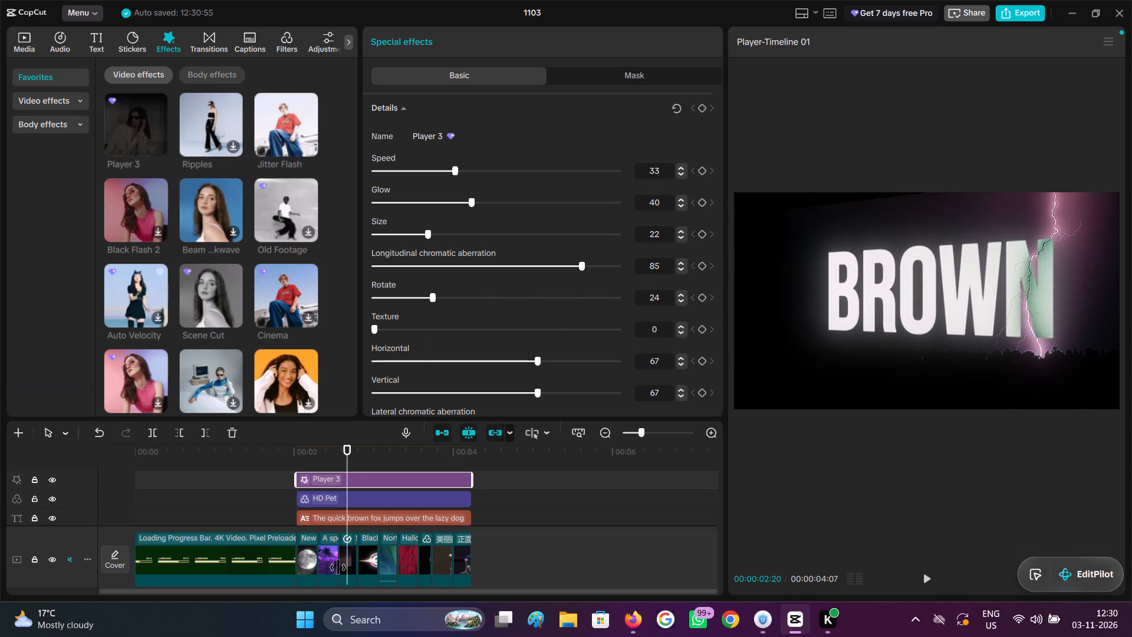
drag(345, 462, 368, 460)
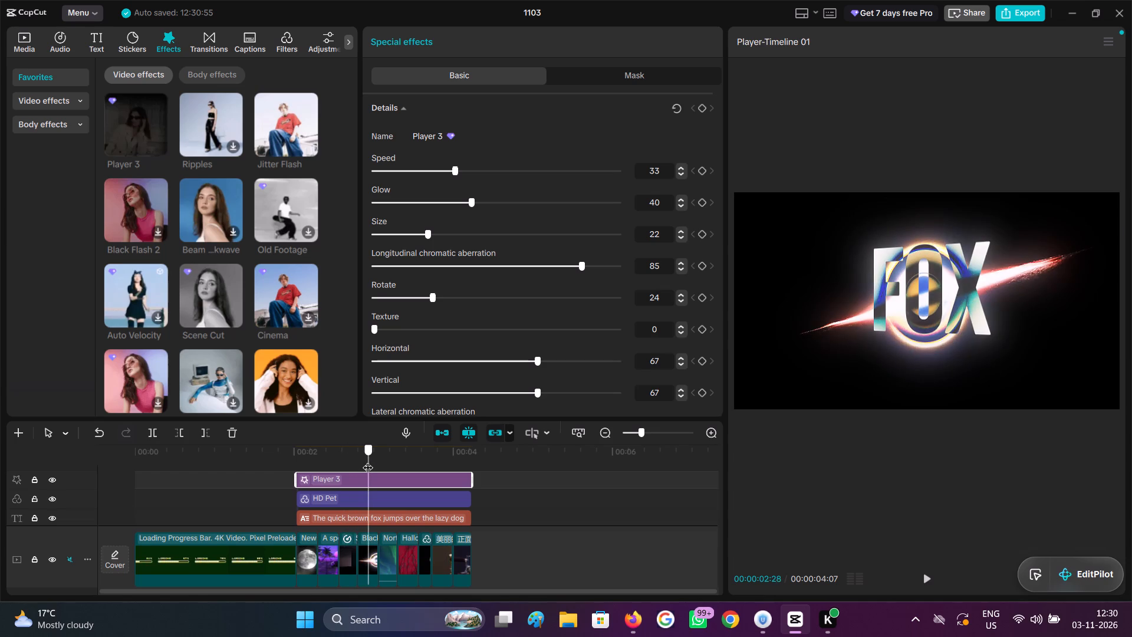
drag(368, 460, 283, 456)
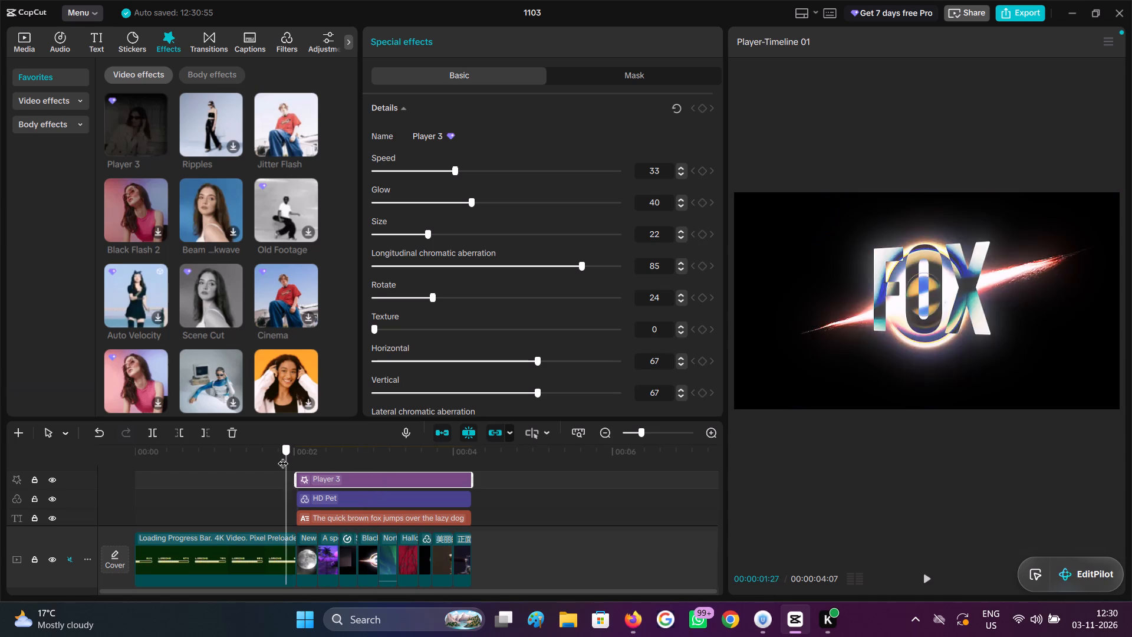
drag(283, 456, 309, 464)
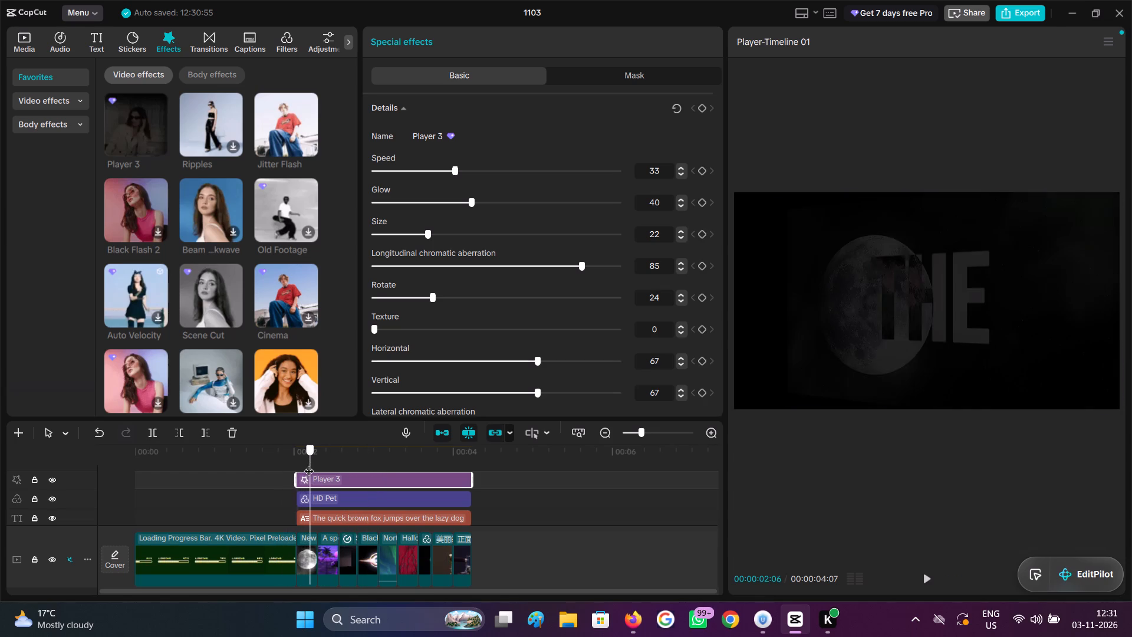
drag(309, 464, 308, 464)
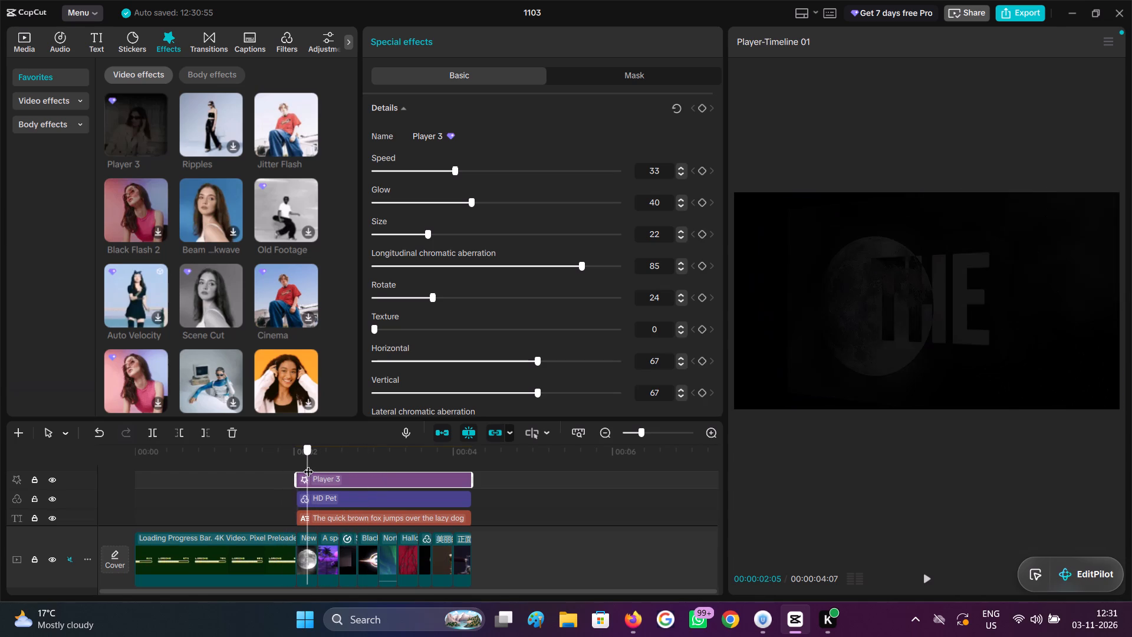
drag(308, 464, 311, 465)
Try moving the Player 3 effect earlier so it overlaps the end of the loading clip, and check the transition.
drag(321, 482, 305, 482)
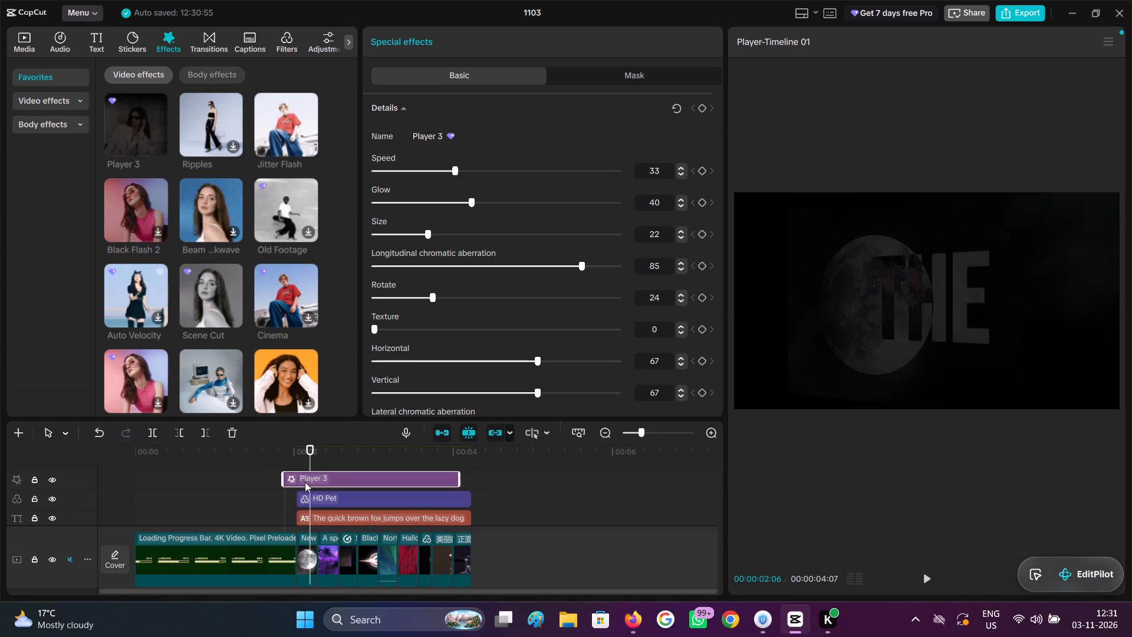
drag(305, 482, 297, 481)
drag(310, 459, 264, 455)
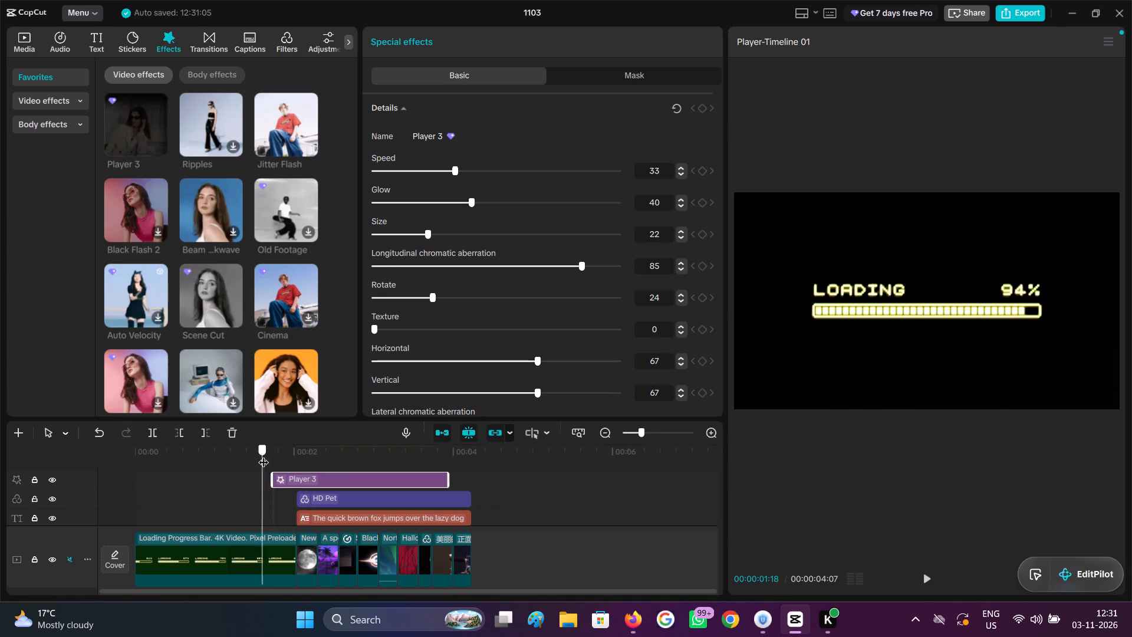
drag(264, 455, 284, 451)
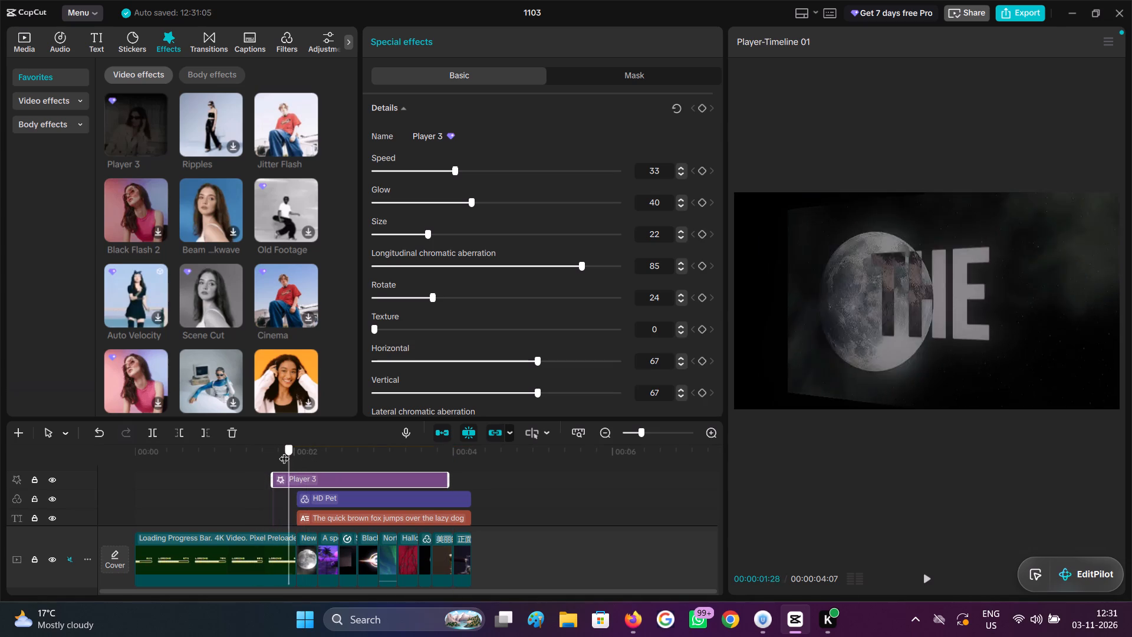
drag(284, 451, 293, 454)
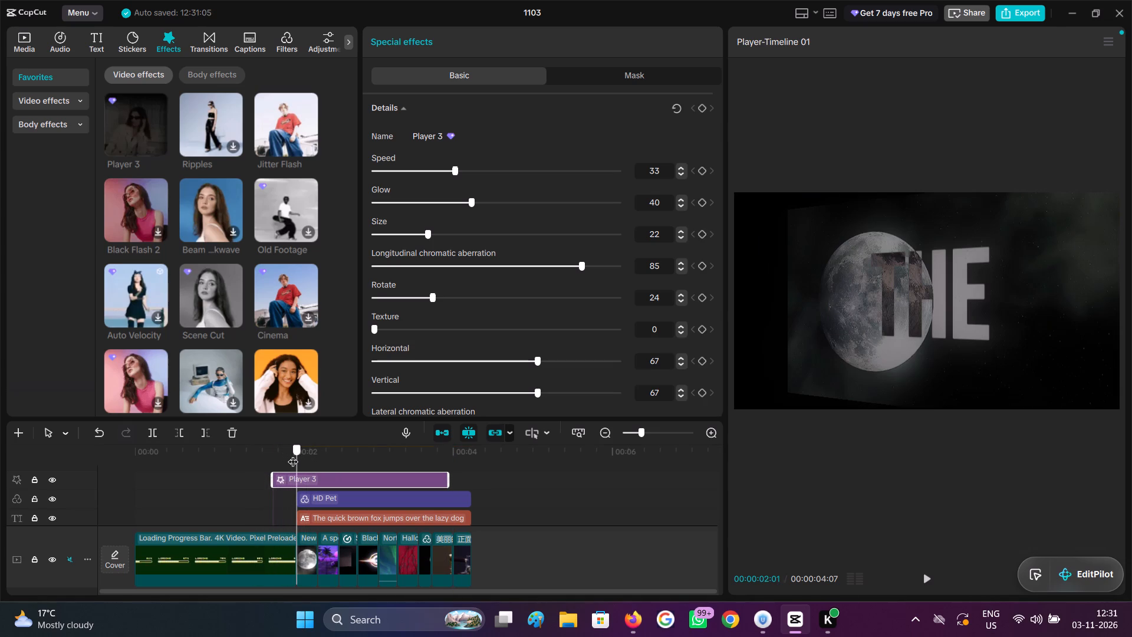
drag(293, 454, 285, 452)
Set the Player 3 effect's Speed to 100 and Glow to 0.
drag(481, 174, 774, 168)
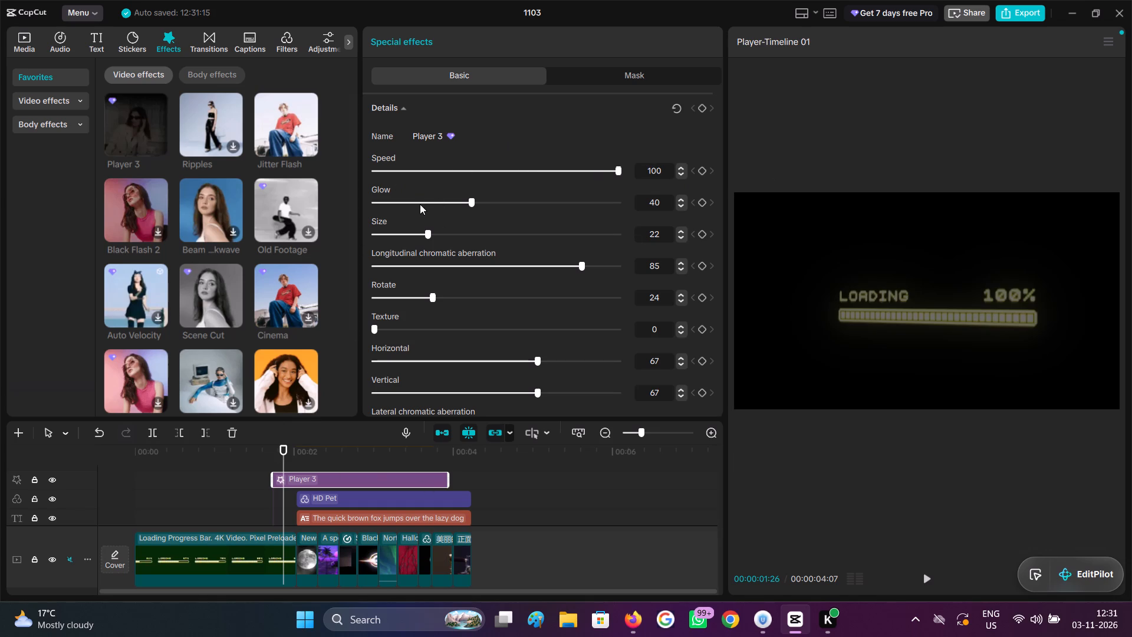
drag(419, 200, 203, 221)
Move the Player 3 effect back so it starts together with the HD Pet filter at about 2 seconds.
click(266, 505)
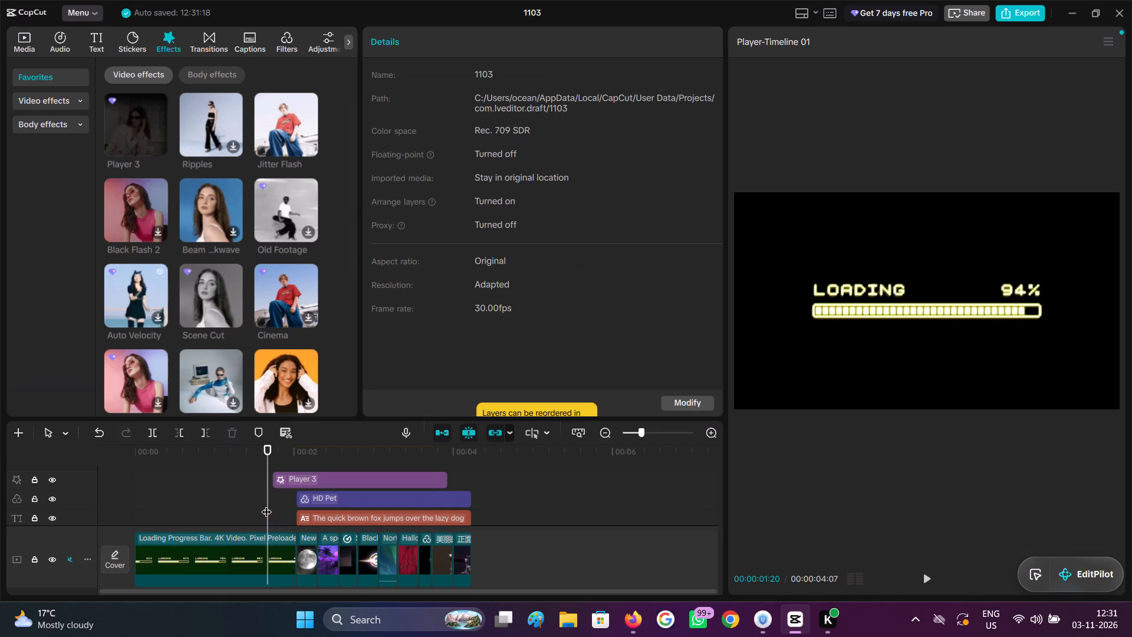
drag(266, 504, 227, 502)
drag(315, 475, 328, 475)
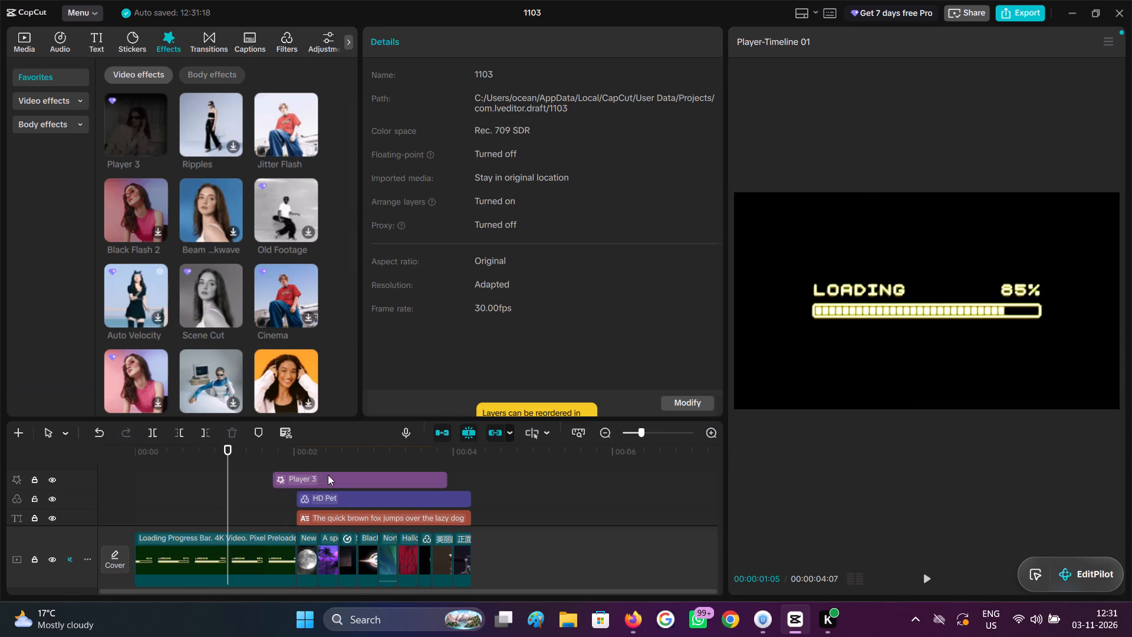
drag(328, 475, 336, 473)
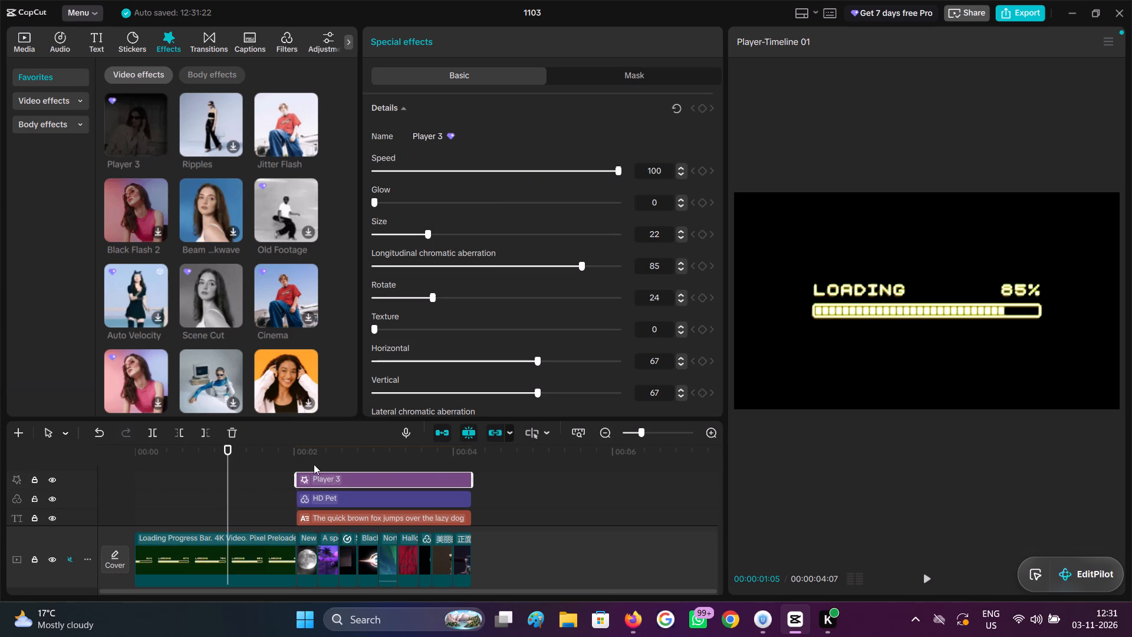
Play back the change from the loading clip to the first captioned clips to examine the adjusted Player 3 effect.
key(space)
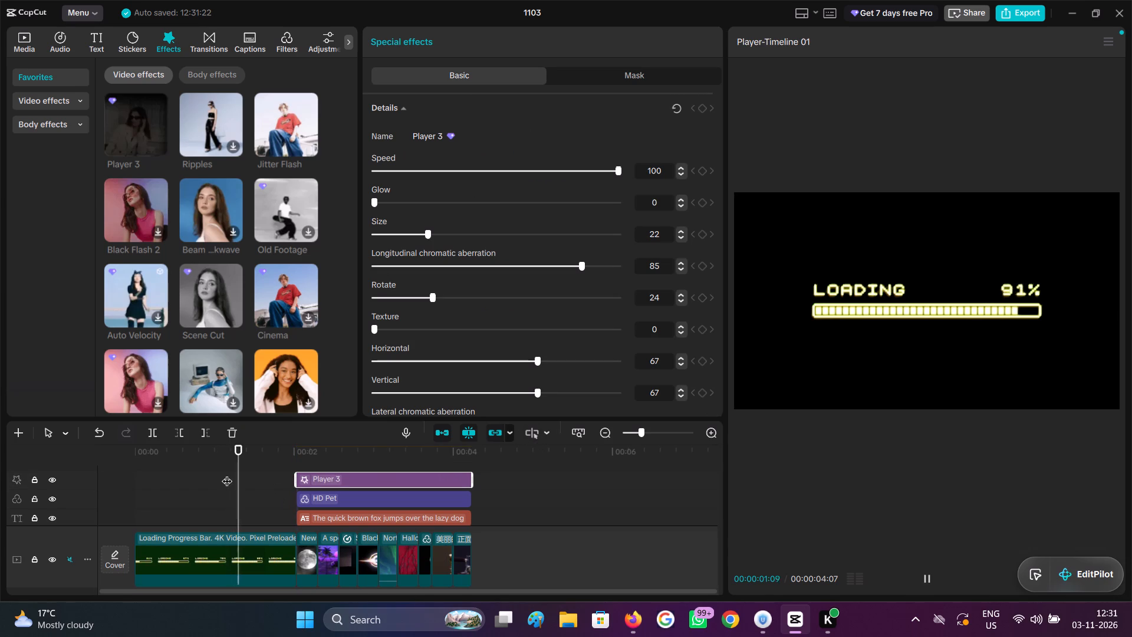
key(space)
key(space)
key(space)
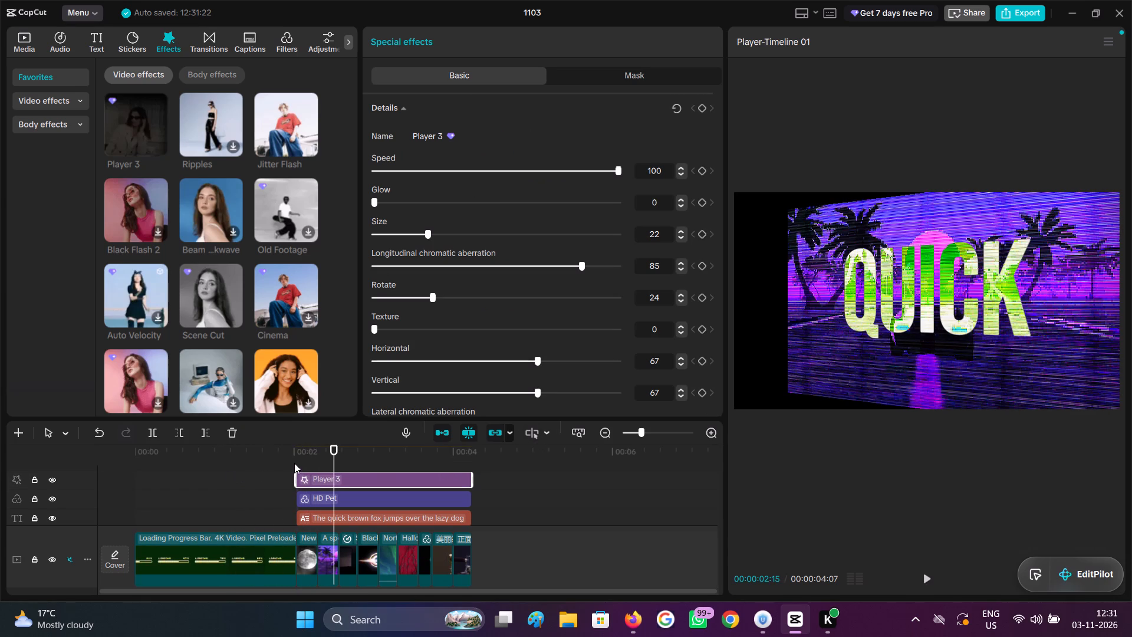
click(304, 461)
click(282, 464)
key(space)
key(space)
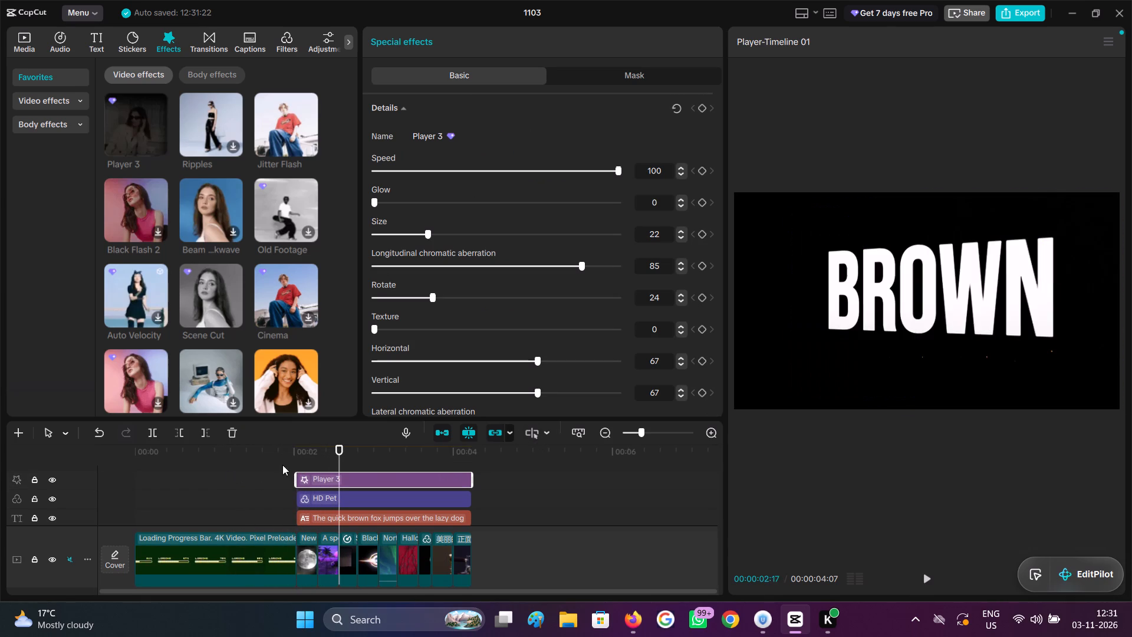
click(324, 462)
drag(325, 464, 304, 461)
click(304, 461)
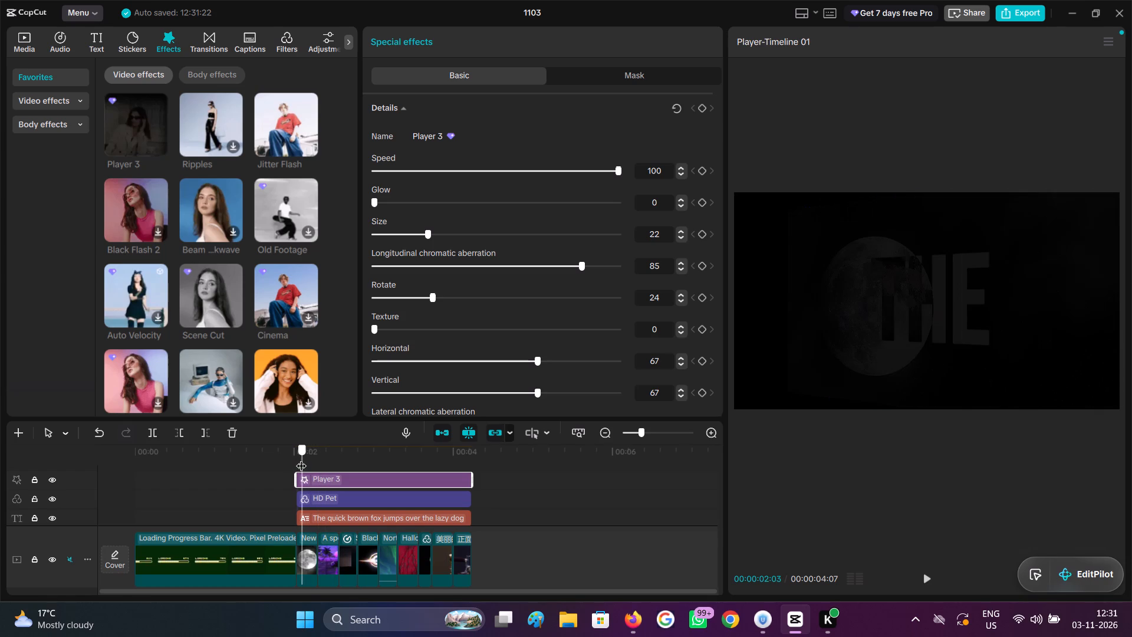
Lengthen the moon clip by 3 frames so the whole sequence ends at 00:00:04:10.
scroll(312, 518, down, 3)
click(309, 526)
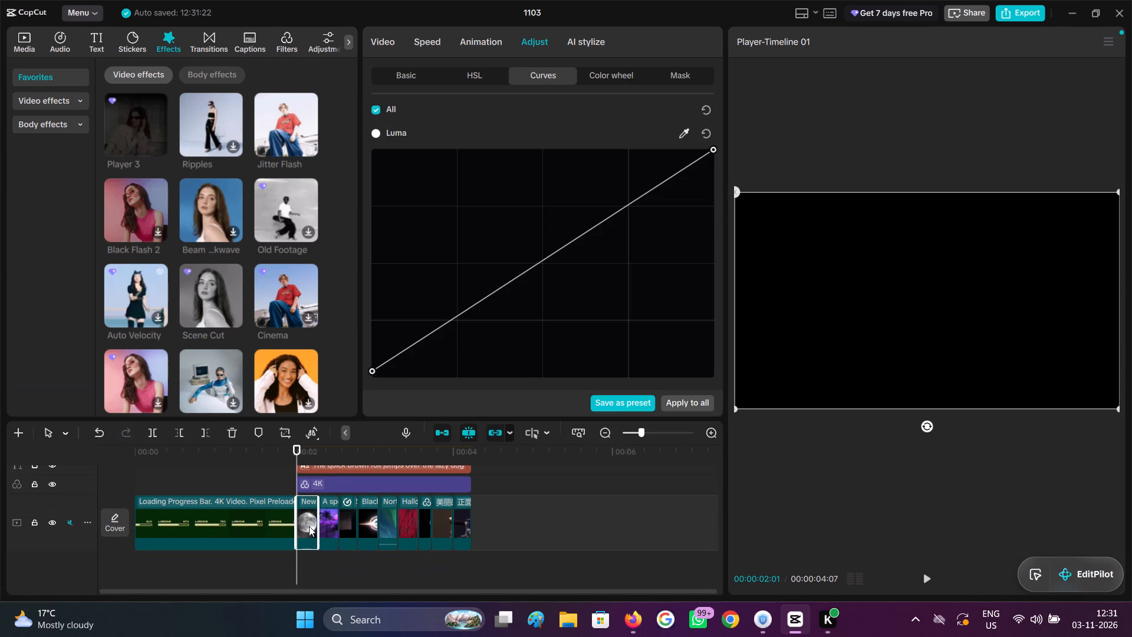
click(318, 524)
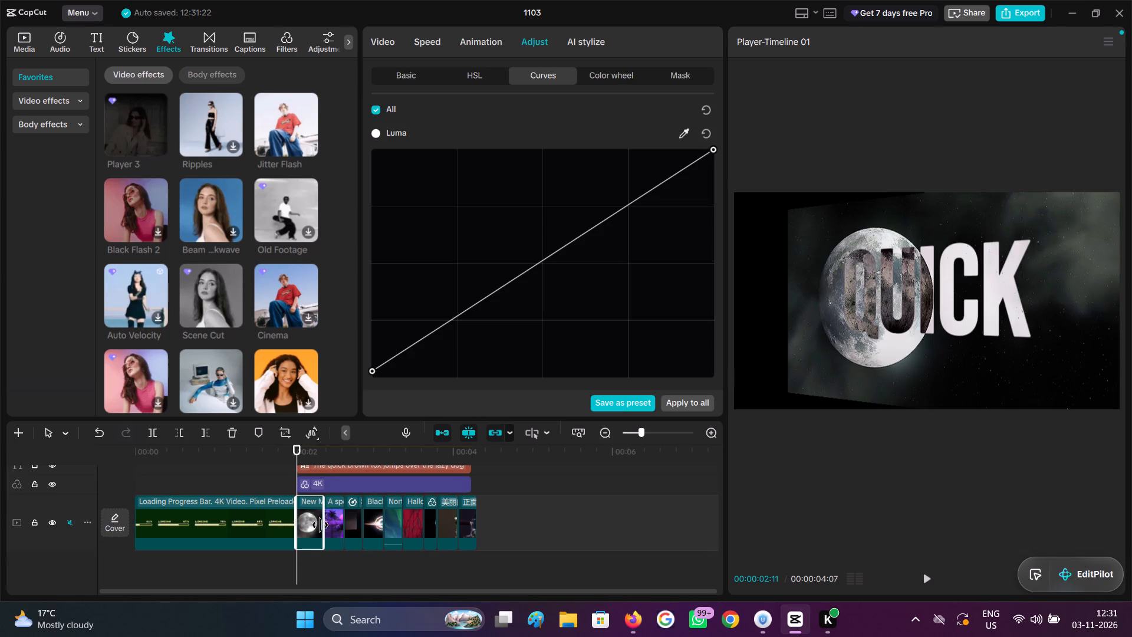
scroll(322, 525, up, 1)
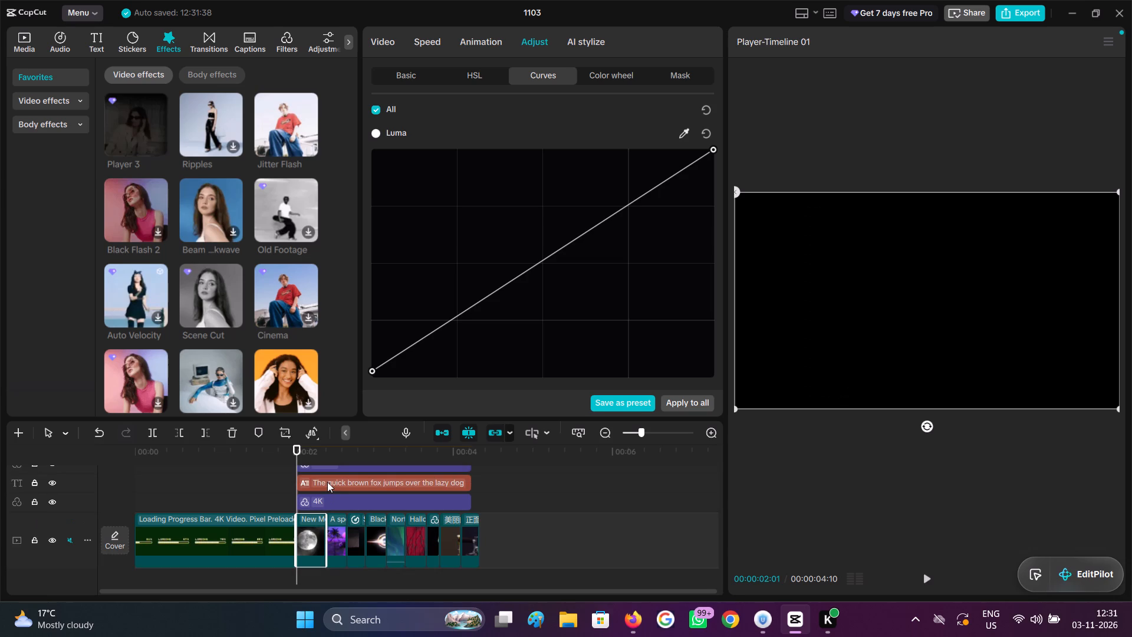
Trim the caption's start to about 00:00:02:05 and extend its end to the sequence end at 00:00:04:10.
click(327, 482)
click(327, 482)
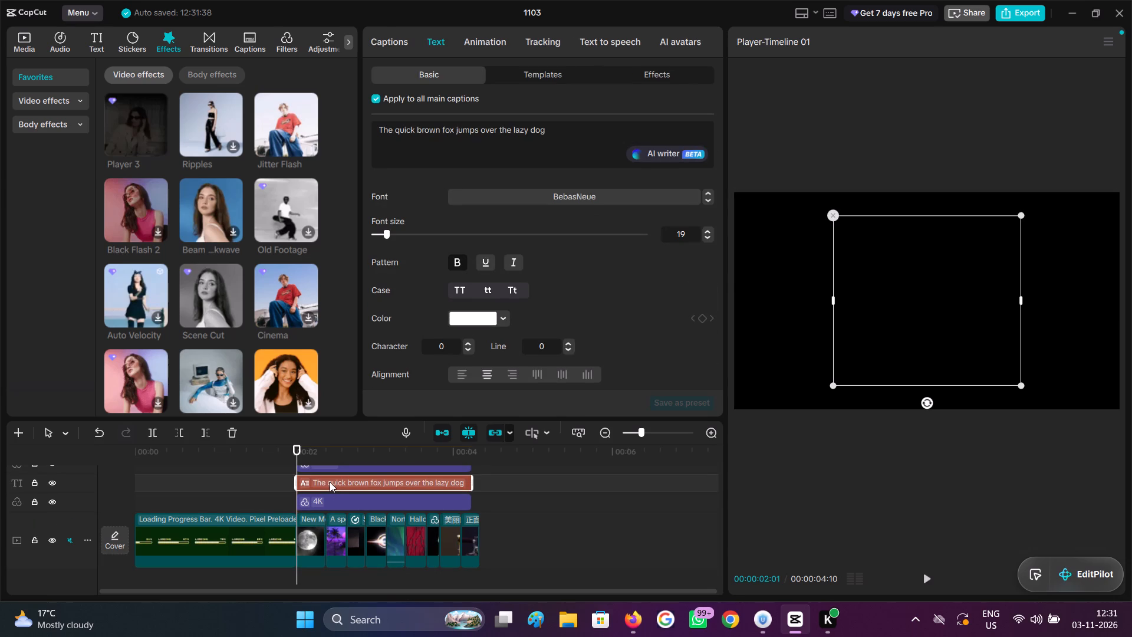
drag(294, 480, 295, 481)
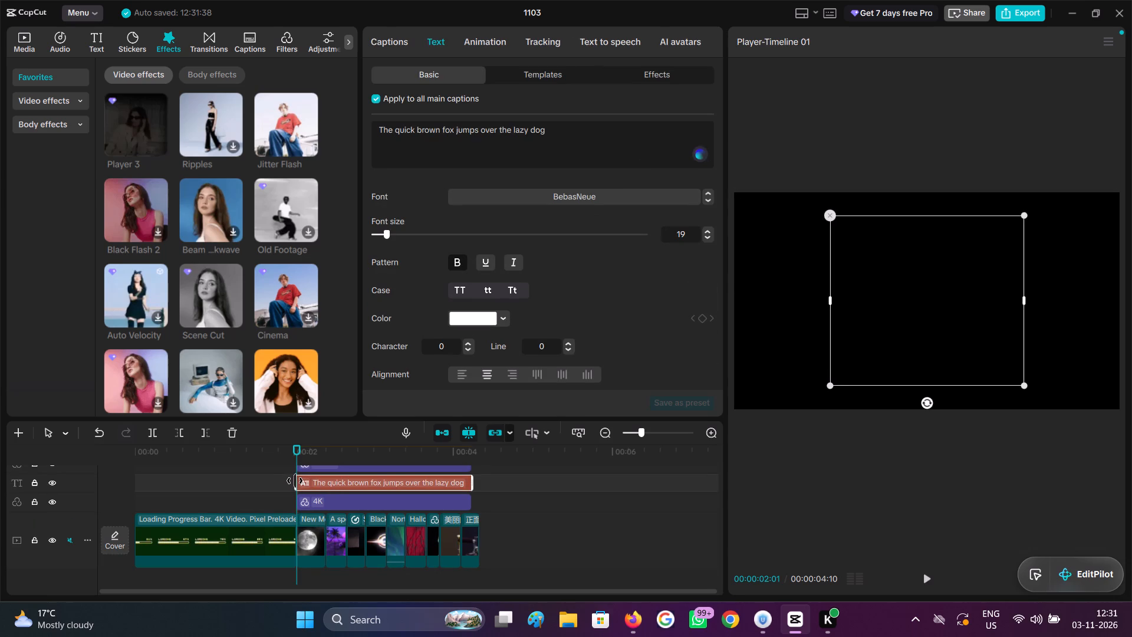
drag(295, 481, 307, 483)
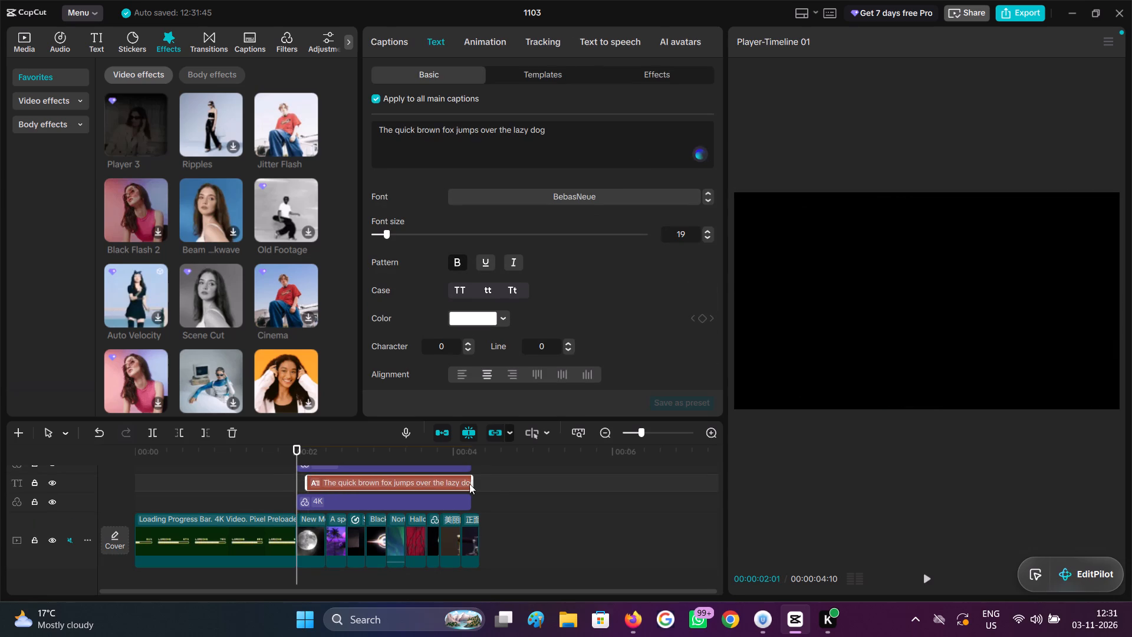
click(472, 481)
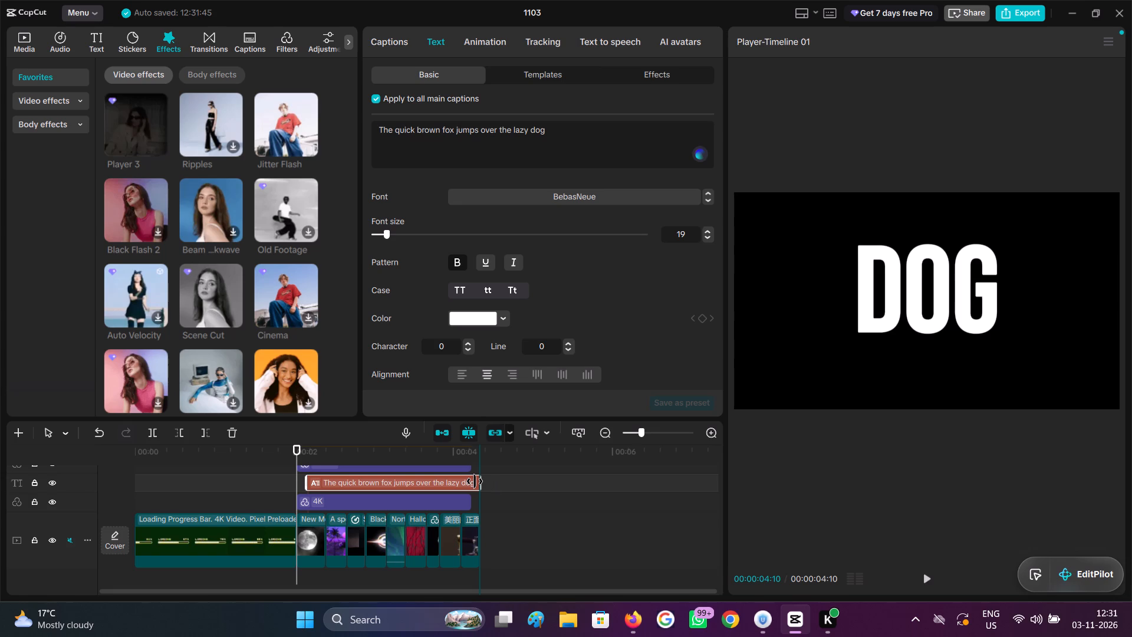
Play and scrub the captioned clips to examine how the caption words line up with the clip cuts.
key(space)
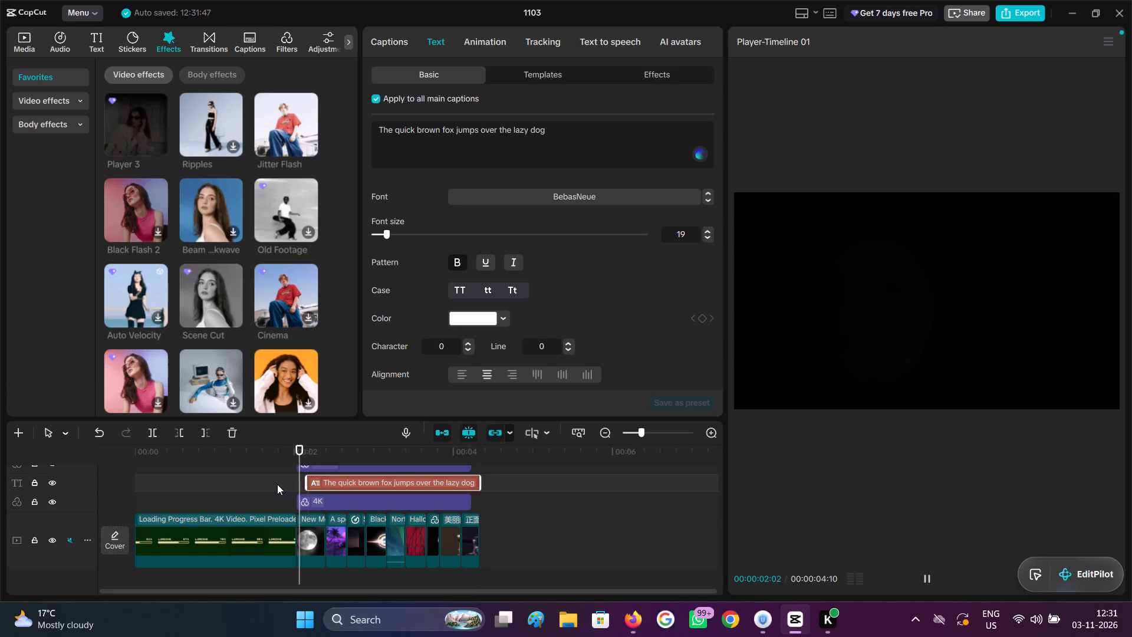
key(space)
key(space)
key(space)
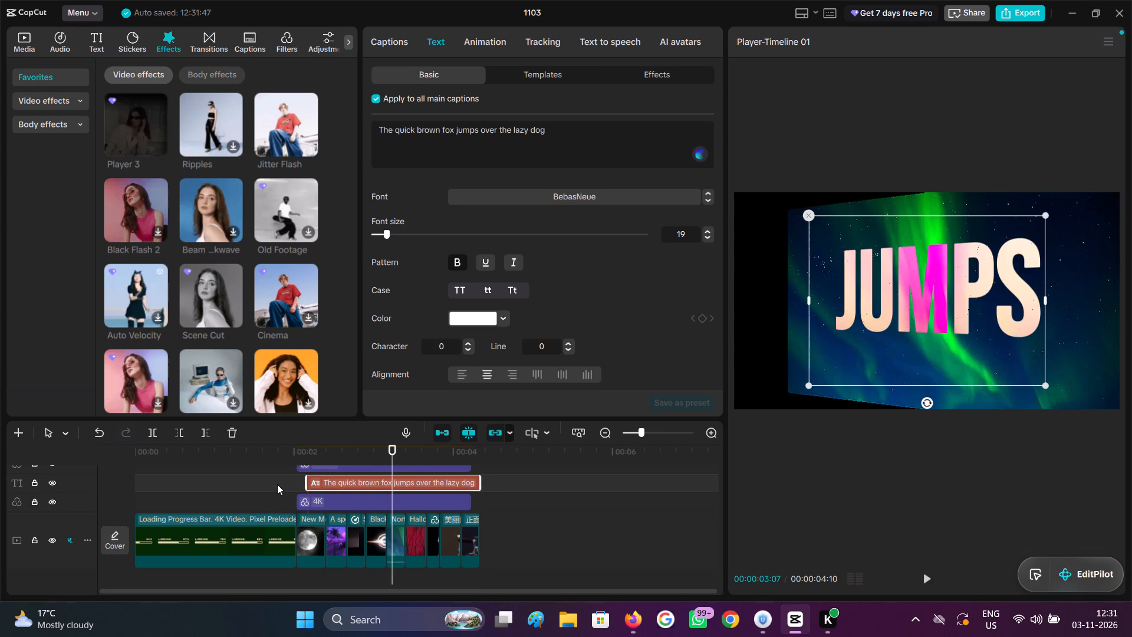
key(space)
key(space)
click(291, 480)
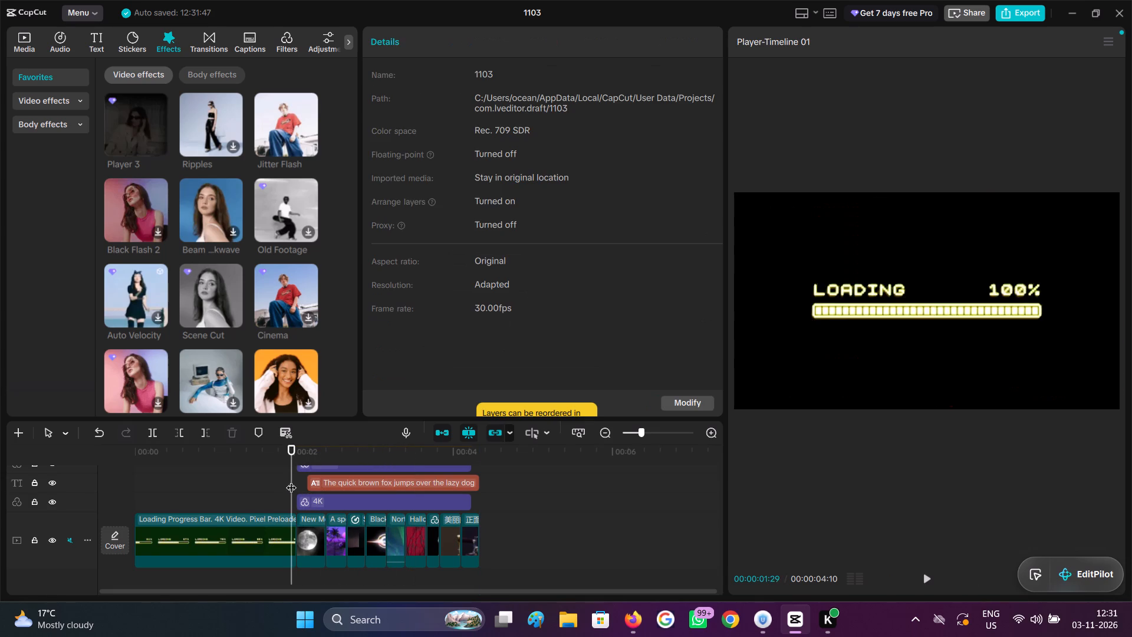
drag(291, 480, 306, 488)
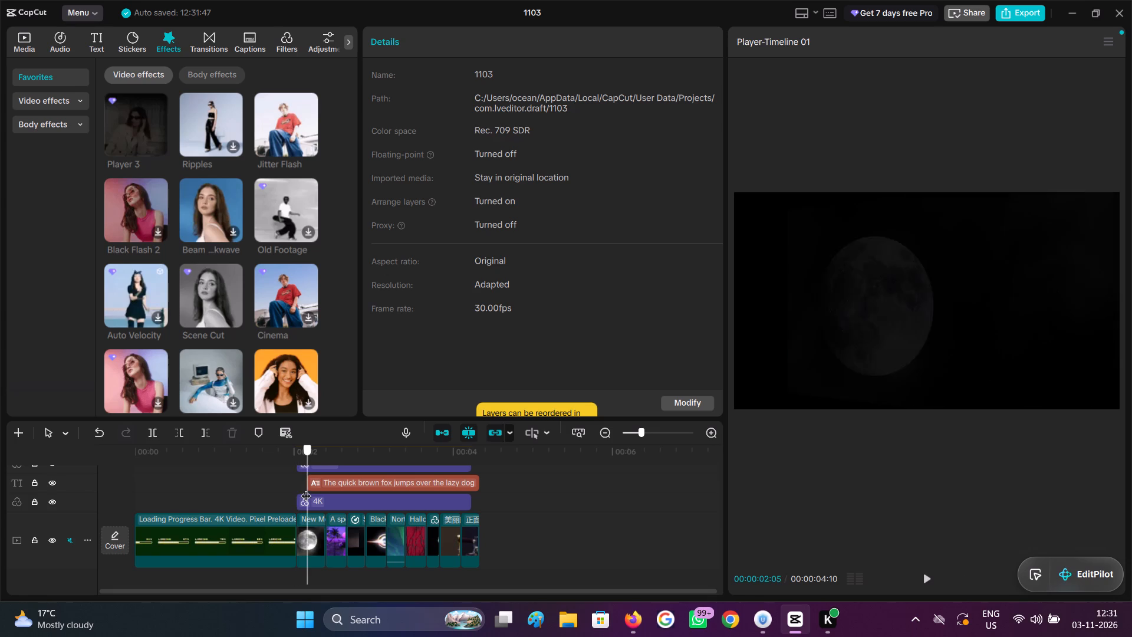
drag(306, 488, 335, 501)
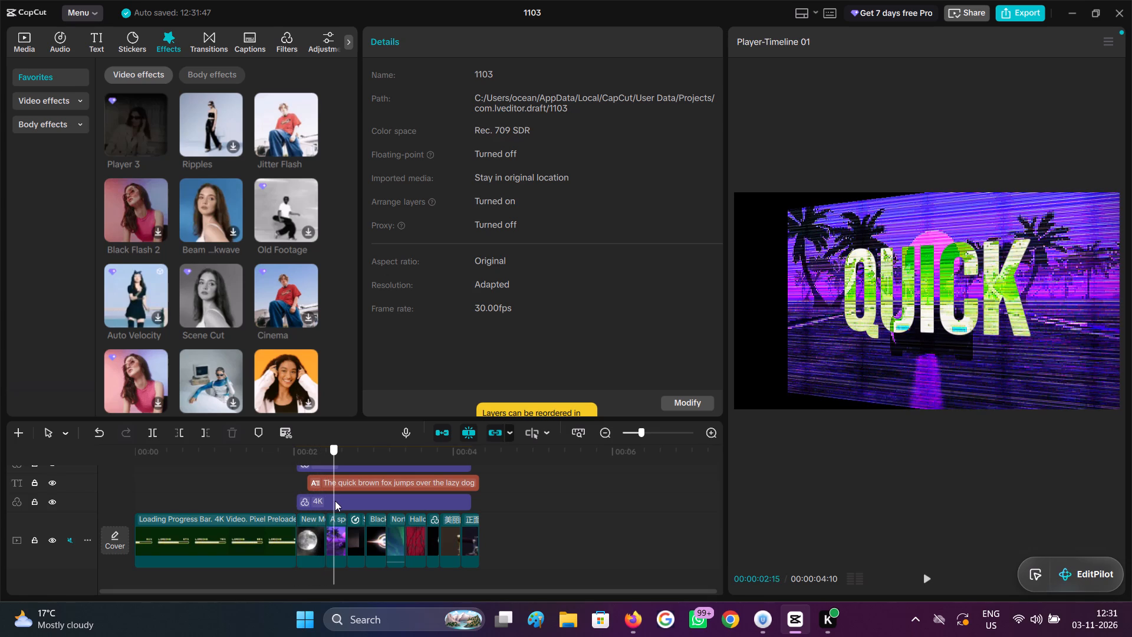
drag(335, 501, 320, 500)
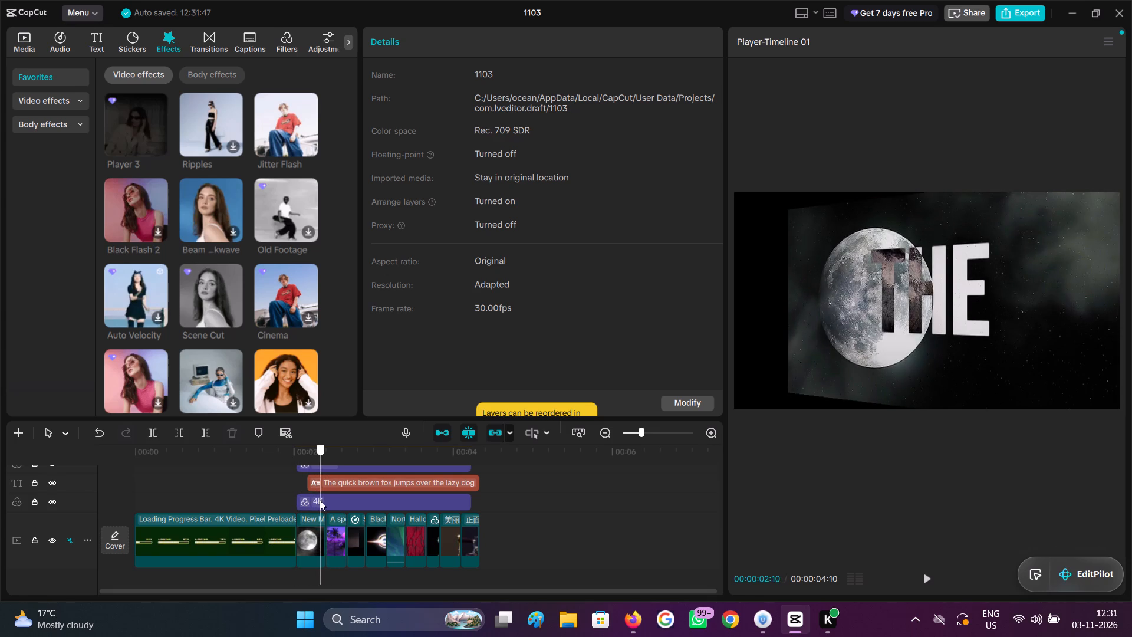
Split the Player 3 effect at 00:00:02:12, where the moon clip meets the purple palm-tree clip.
drag(320, 500, 323, 502)
scroll(324, 503, up, 2)
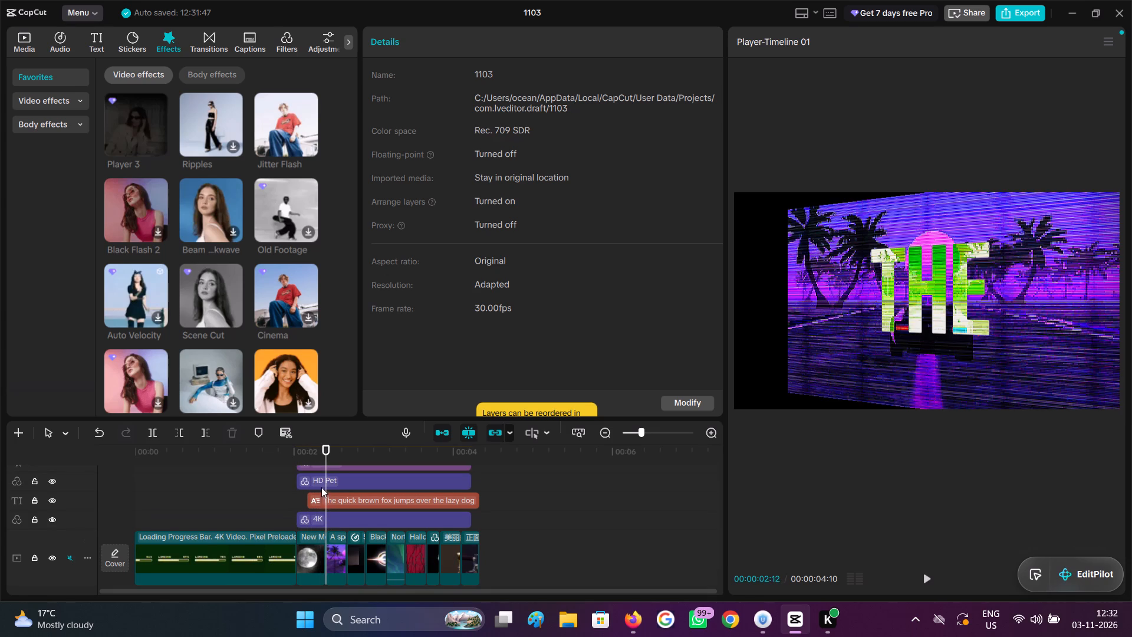
click(318, 498)
click(310, 479)
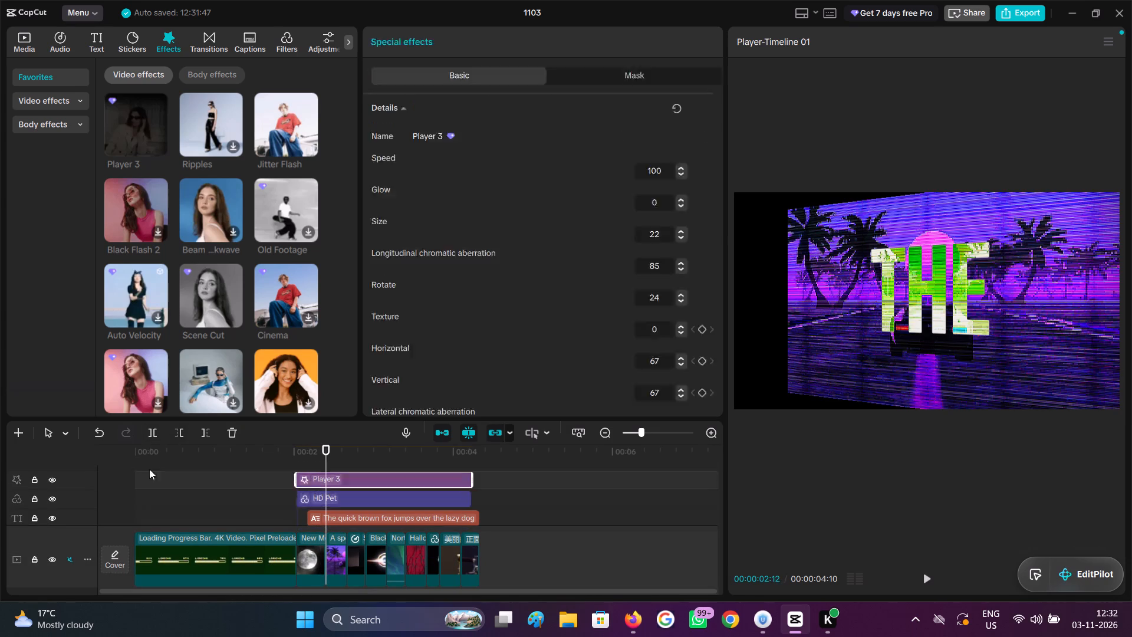
click(153, 434)
scroll(335, 505, down, 1)
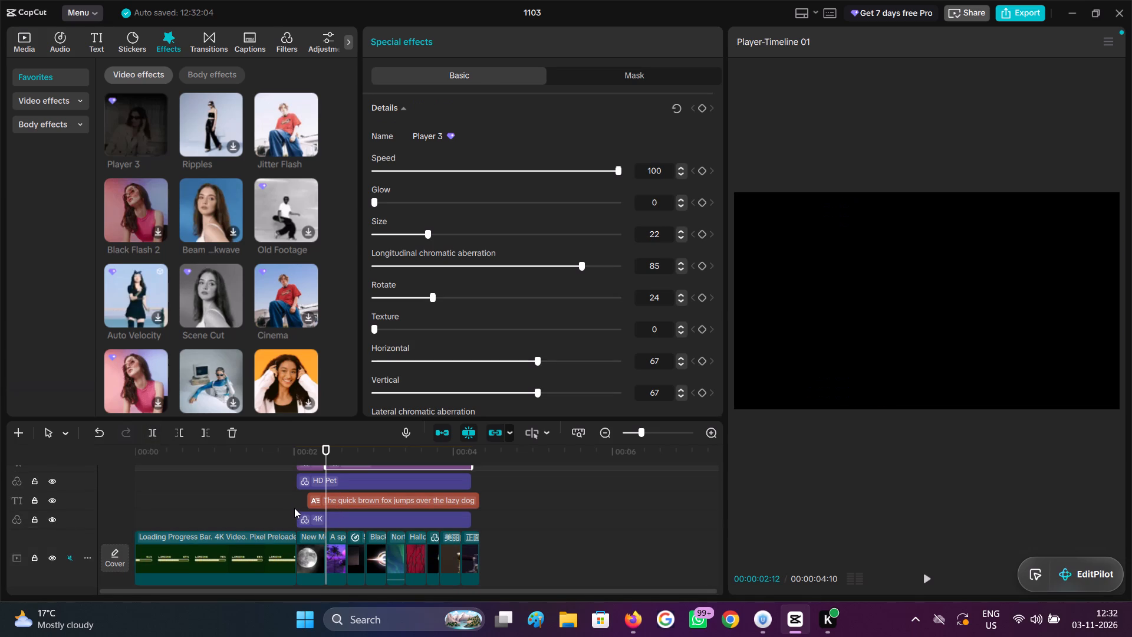
Set Rotate to 50 on the Player 3 effect segment over the moon clip.
click(295, 507)
drag(295, 507, 304, 509)
scroll(304, 509, up, 1)
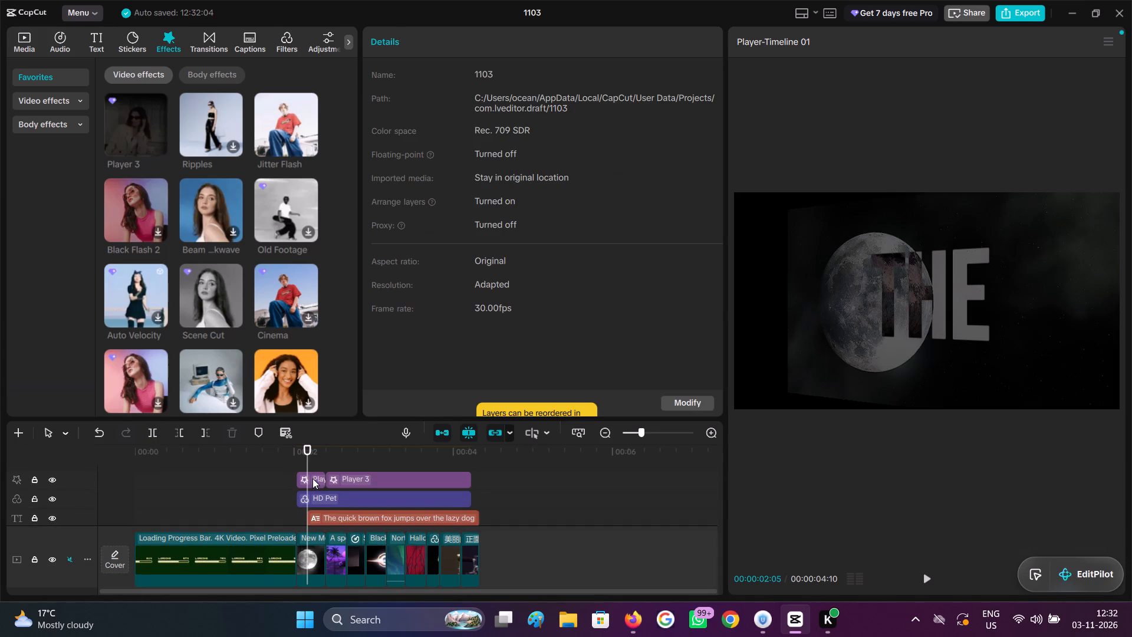
click(312, 478)
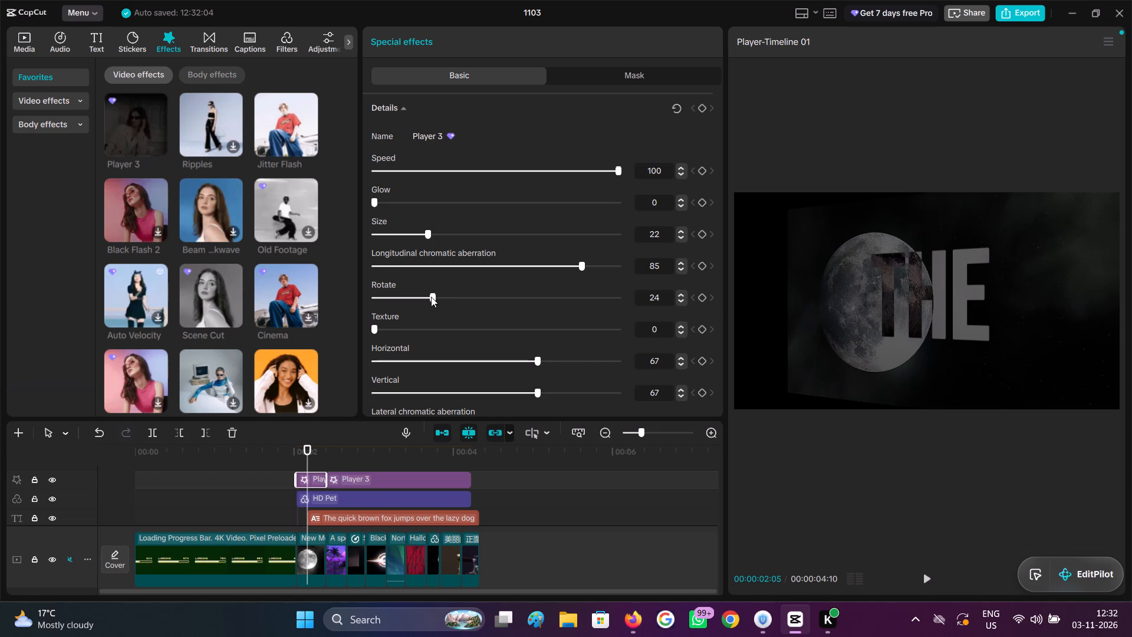
drag(433, 296, 476, 321)
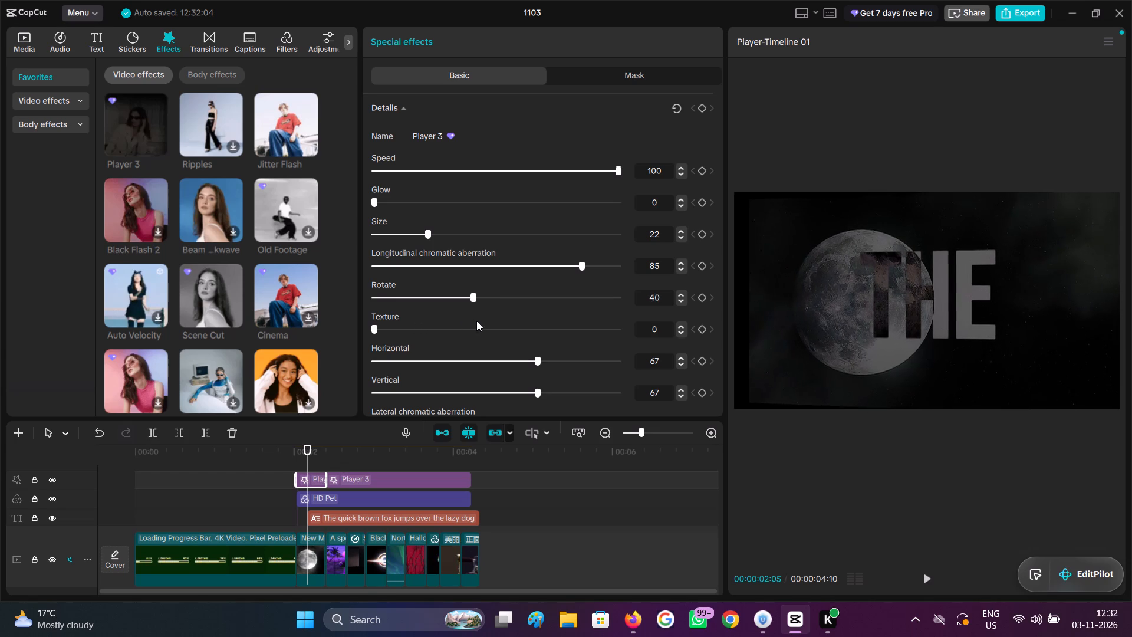
drag(476, 321, 497, 329)
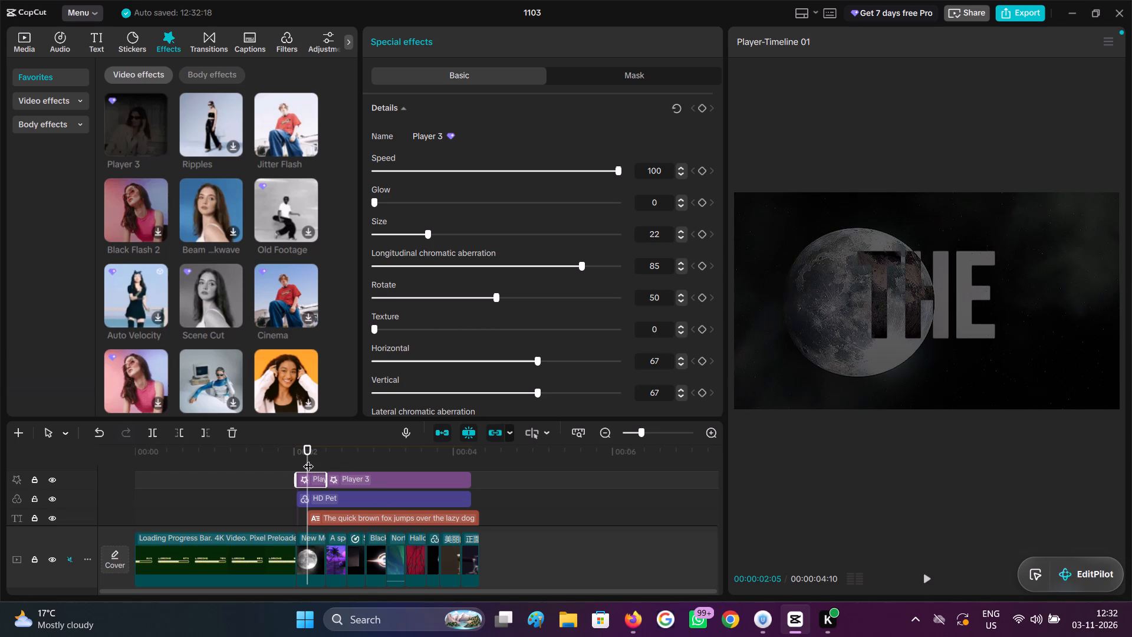
Split the Player 3 effect at 00:00:02:20, where the purple palm-tree clip meets the lightning clip.
drag(310, 459, 347, 474)
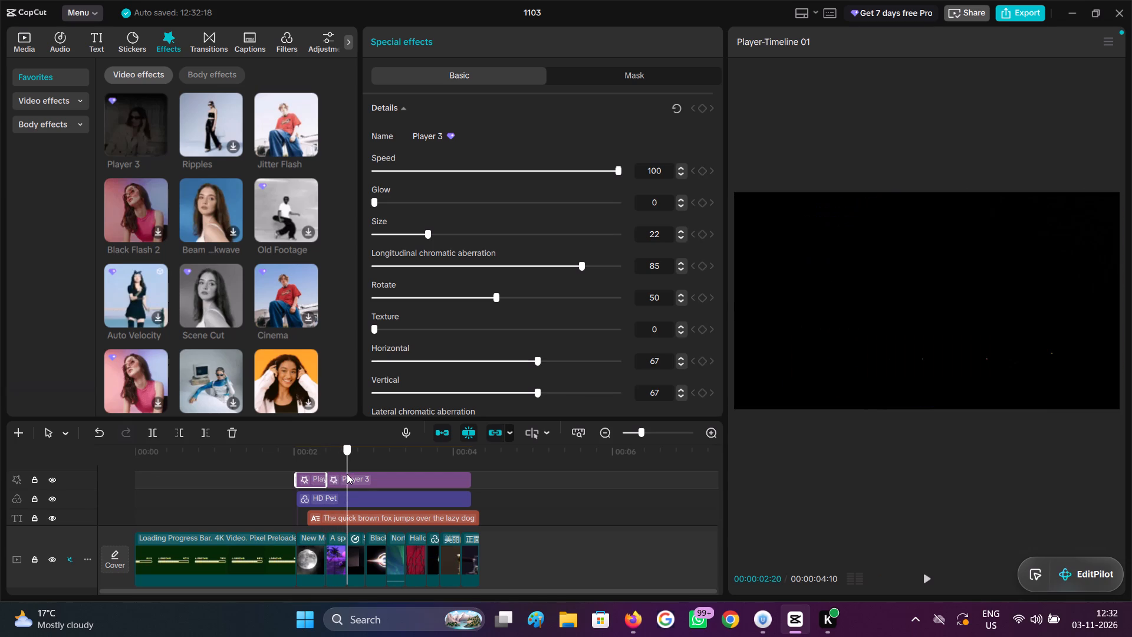
drag(347, 474, 345, 474)
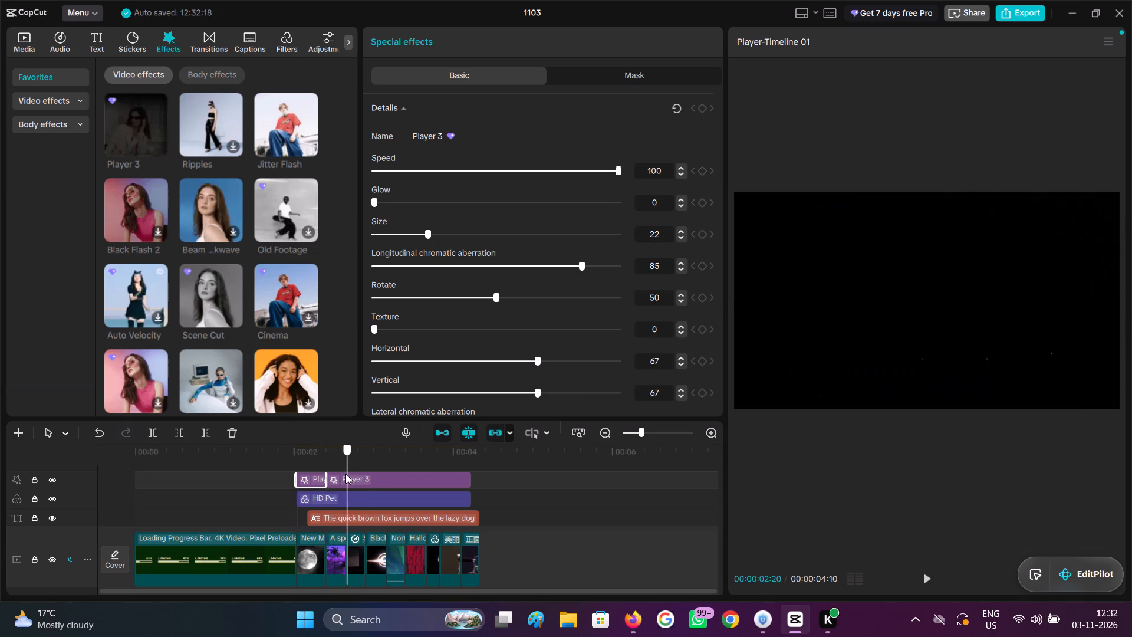
drag(345, 474, 345, 474)
click(346, 484)
click(149, 433)
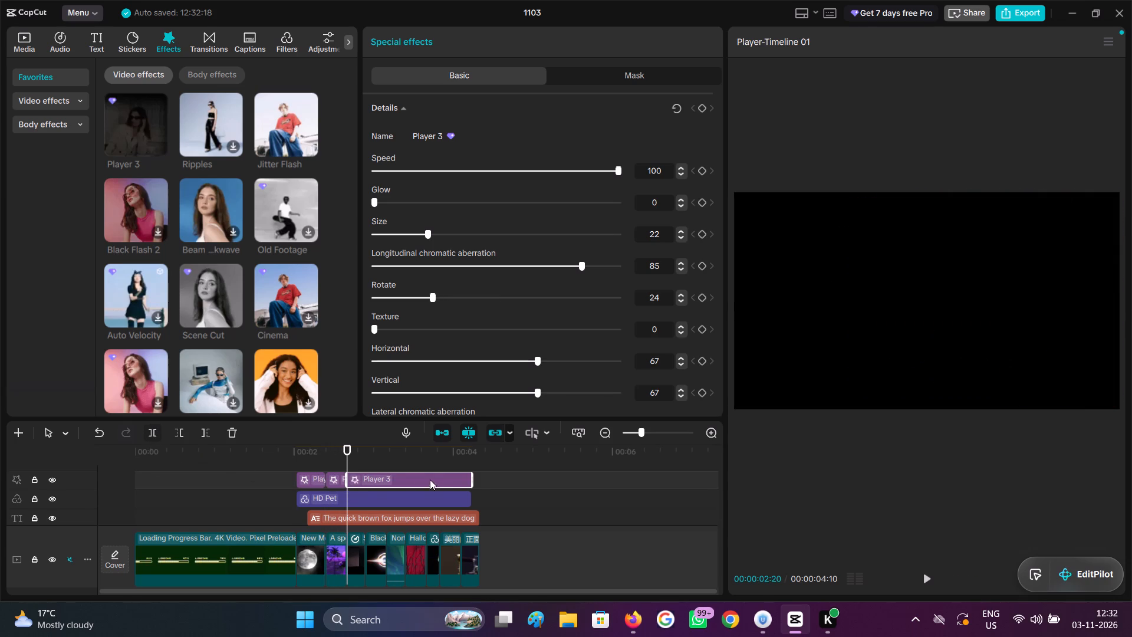
Set Rotate to 50 on the Player 3 effect segment over the purple palm-tree clip.
click(346, 469)
click(340, 463)
drag(338, 463, 331, 467)
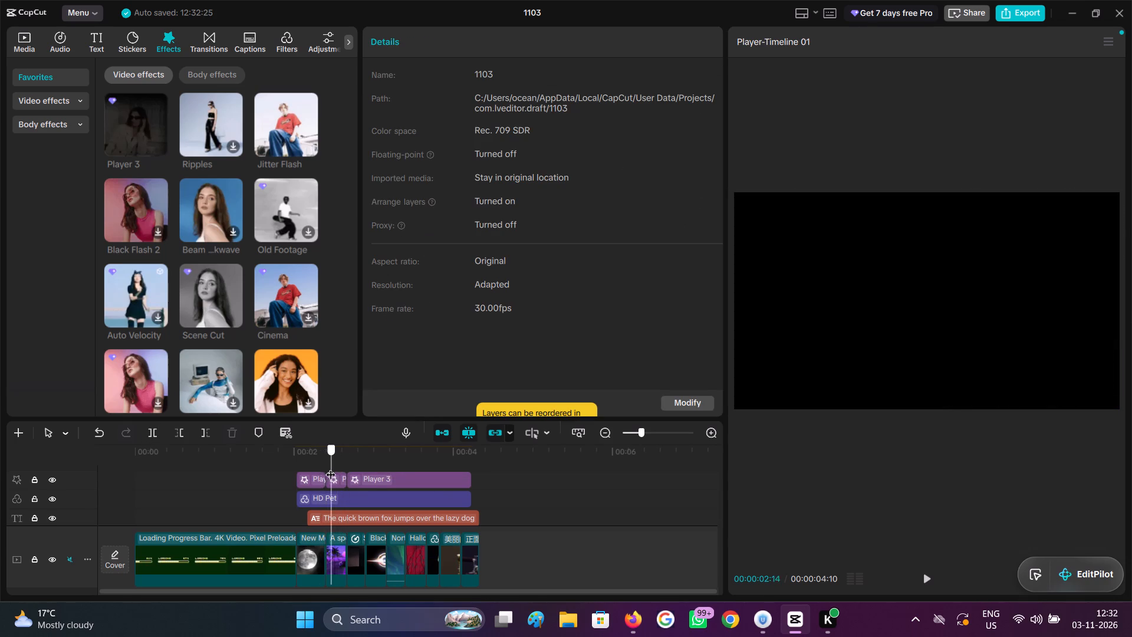
drag(331, 467, 341, 471)
click(334, 473)
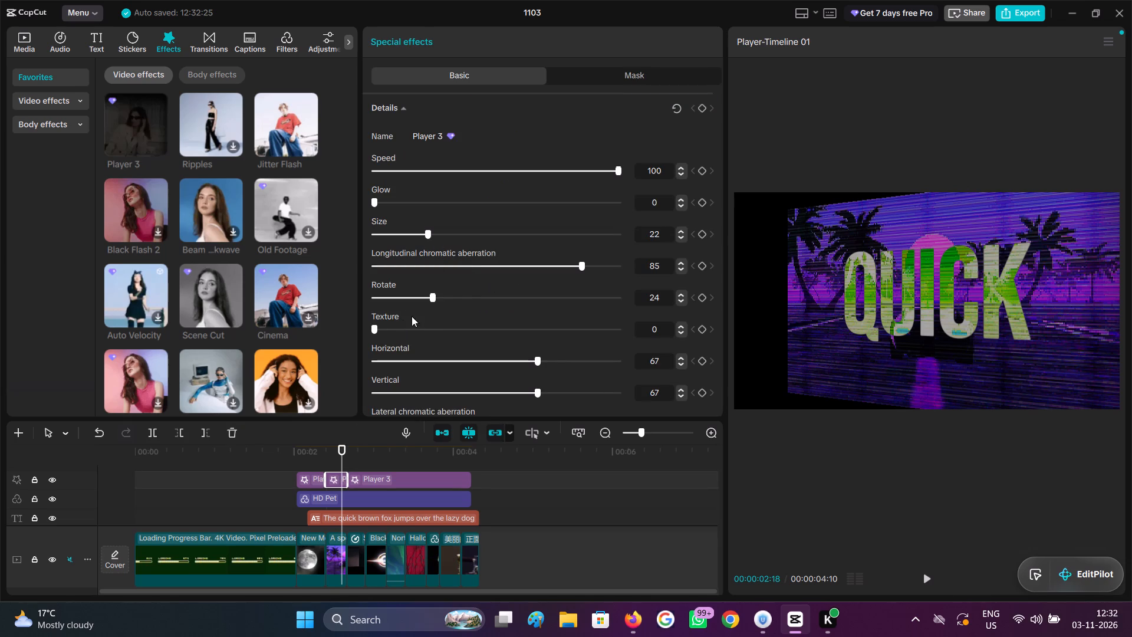
click(466, 297)
drag(467, 297, 492, 298)
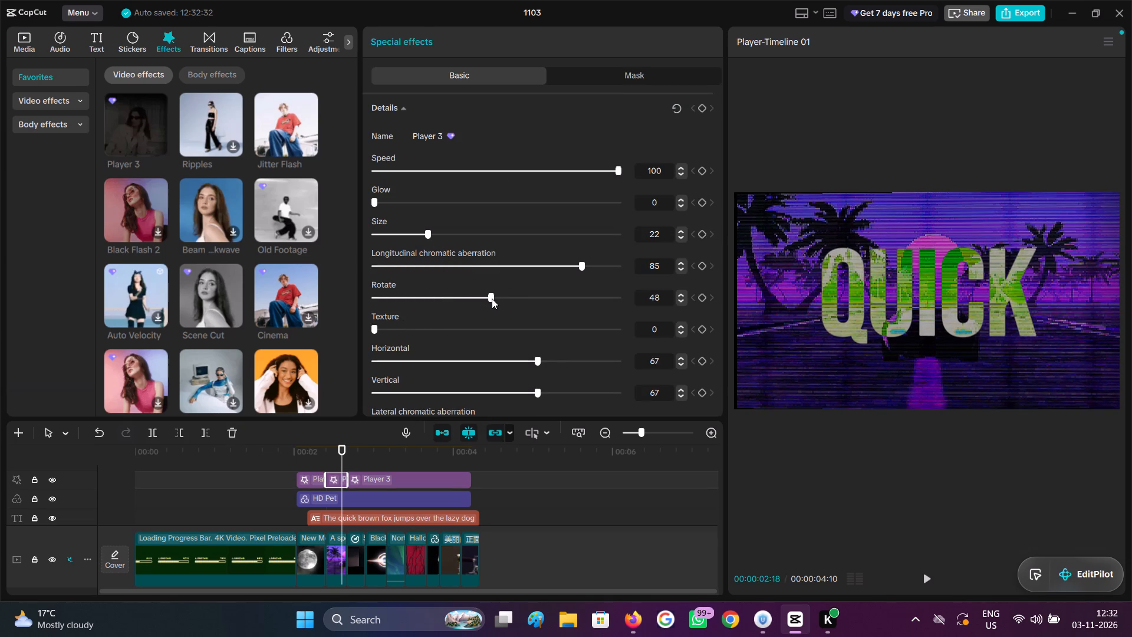
drag(492, 298, 494, 300)
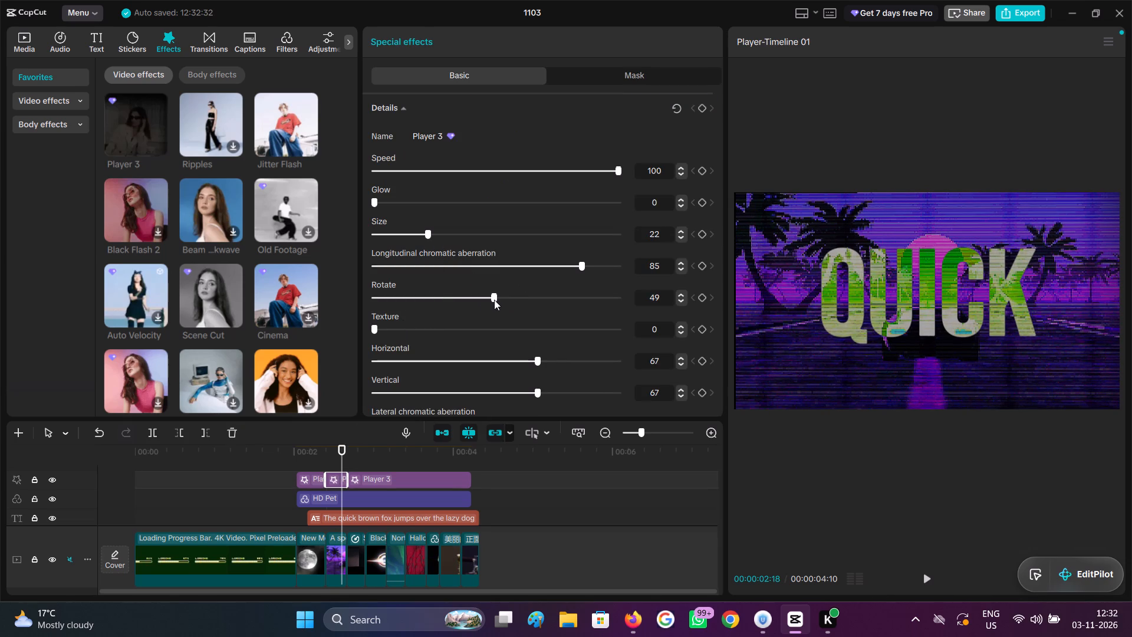
drag(494, 300, 495, 300)
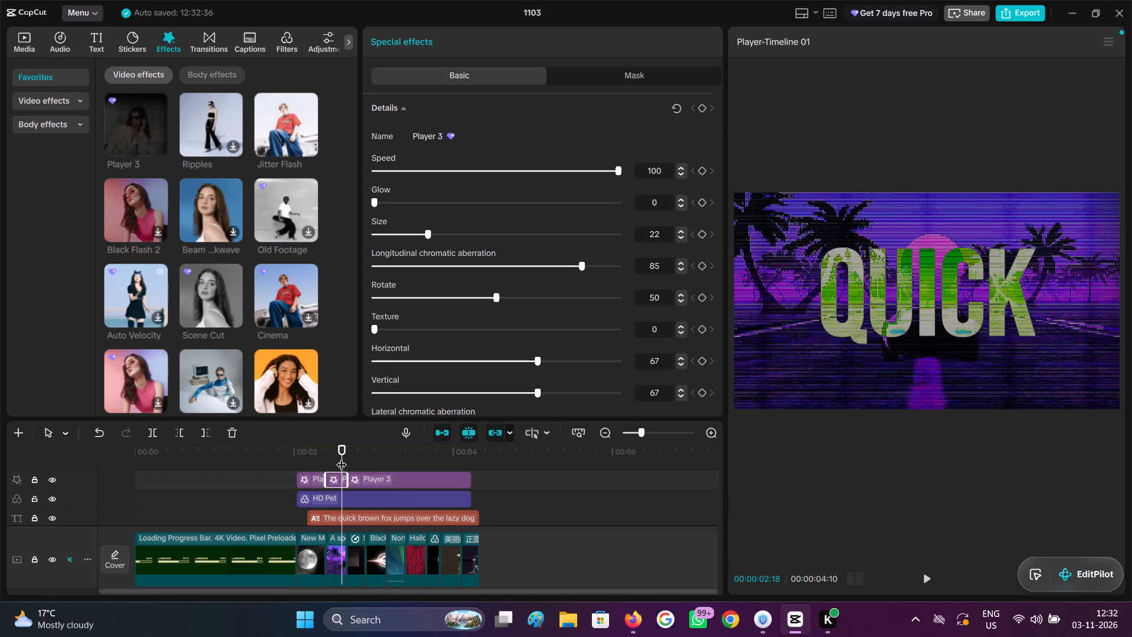
Split the Player 3 effect at 00:00:03:05 and 00:00:03:12 to isolate the segment over the green aurora clip.
drag(341, 457, 357, 457)
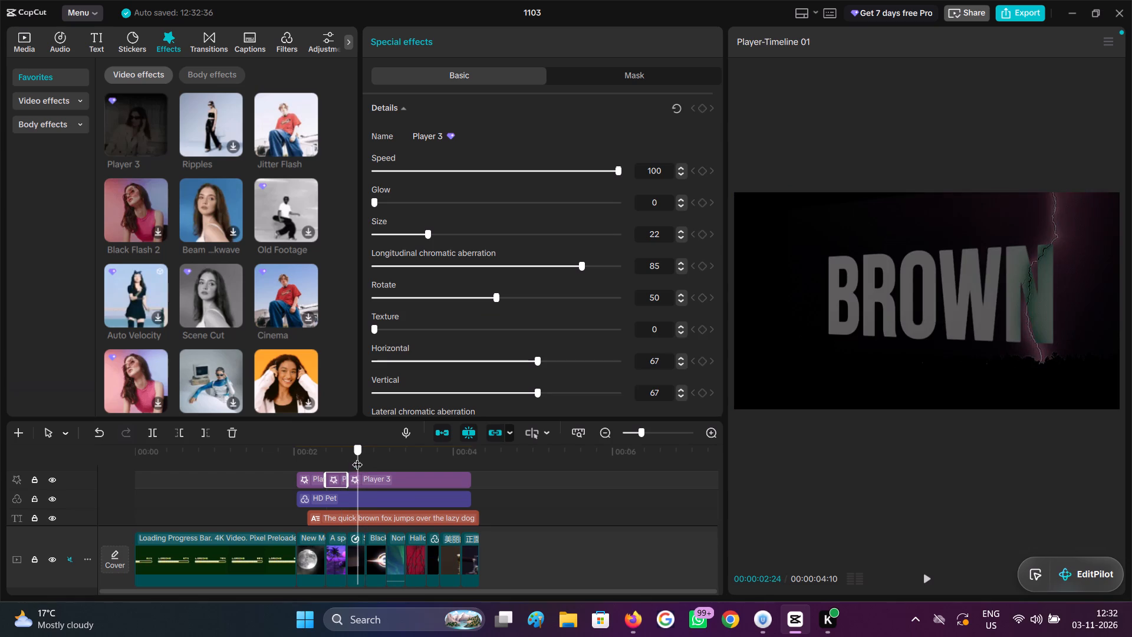
drag(357, 457, 389, 463)
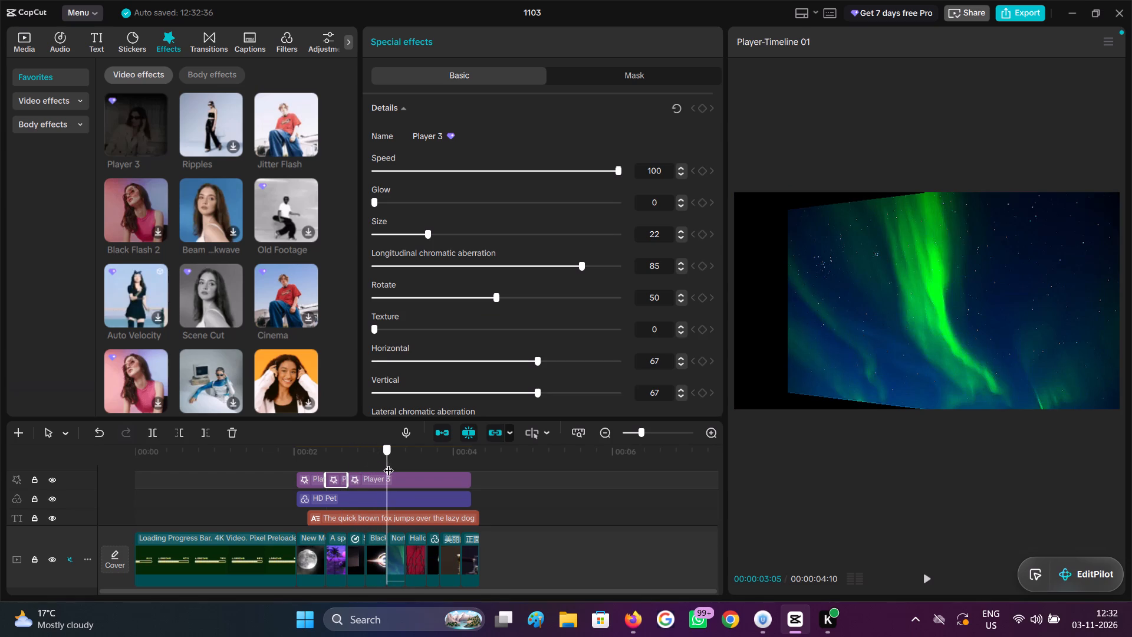
drag(389, 463, 366, 457)
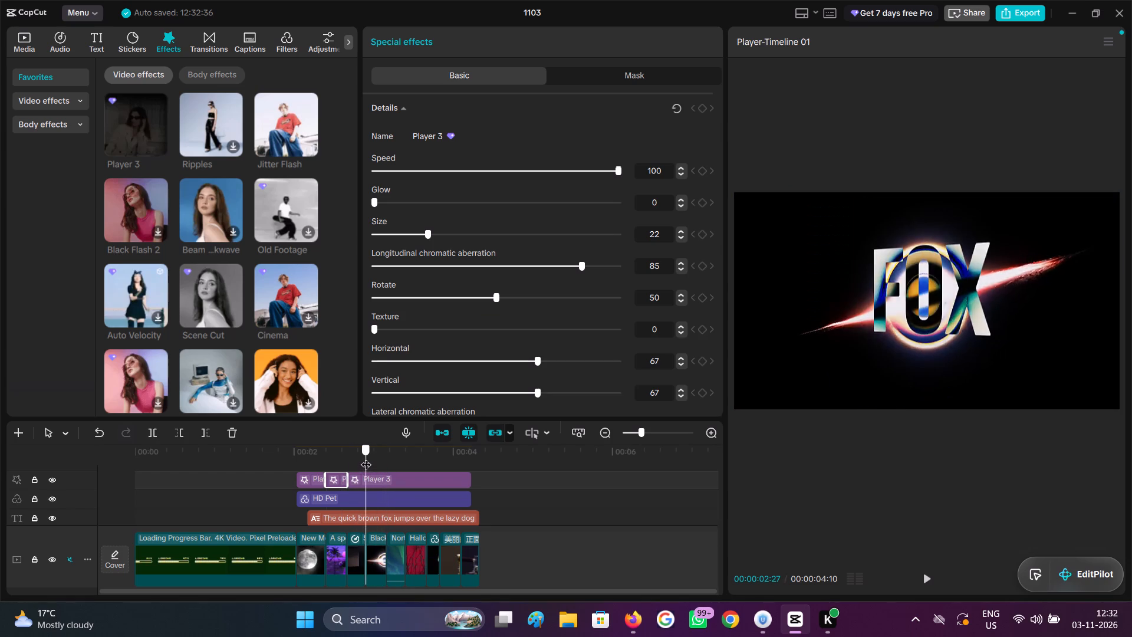
drag(366, 457, 384, 464)
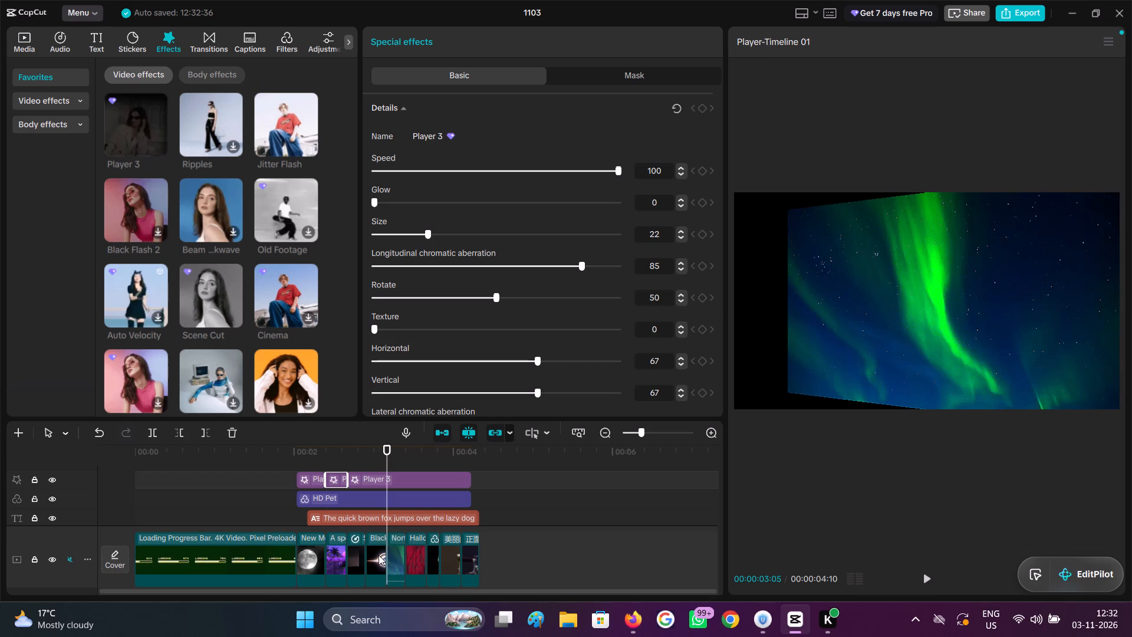
click(389, 557)
click(396, 551)
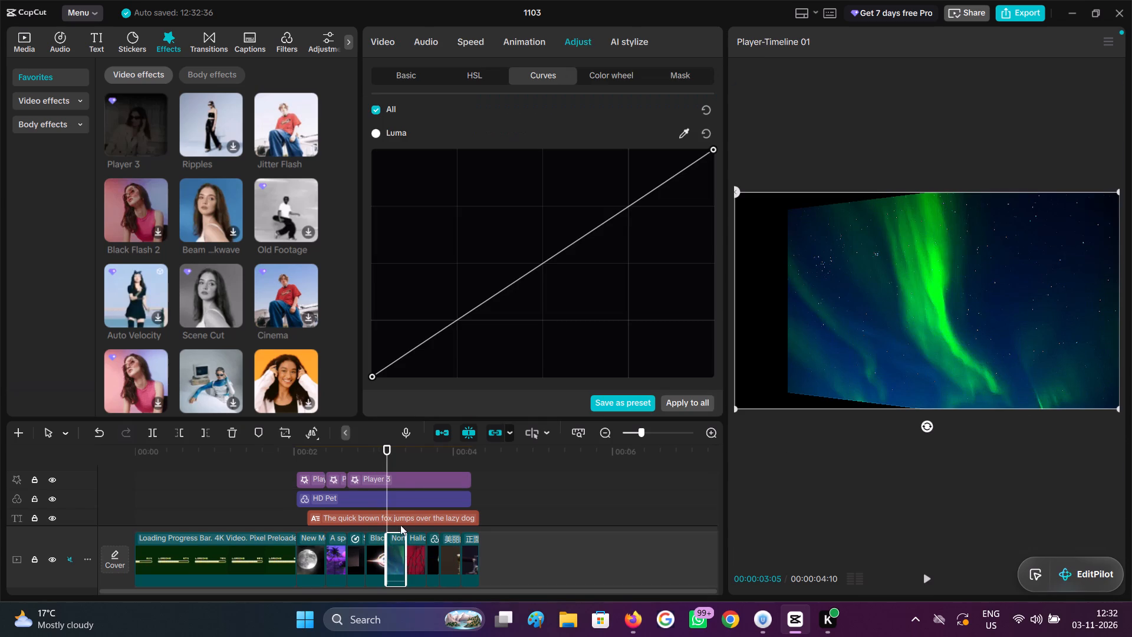
click(412, 484)
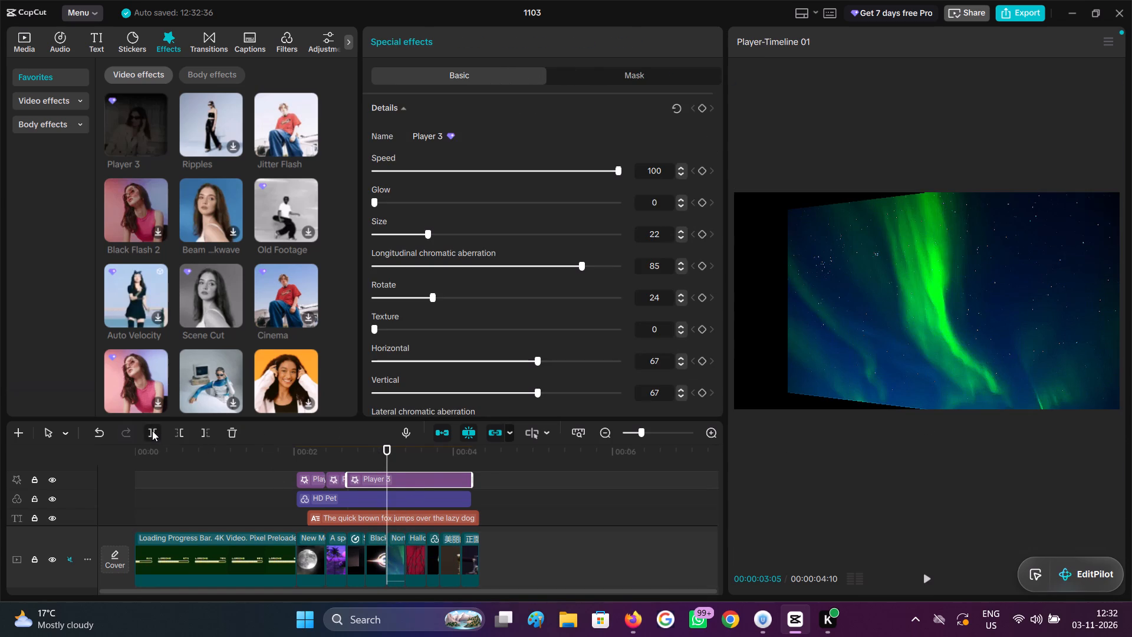
click(152, 431)
drag(387, 458, 405, 458)
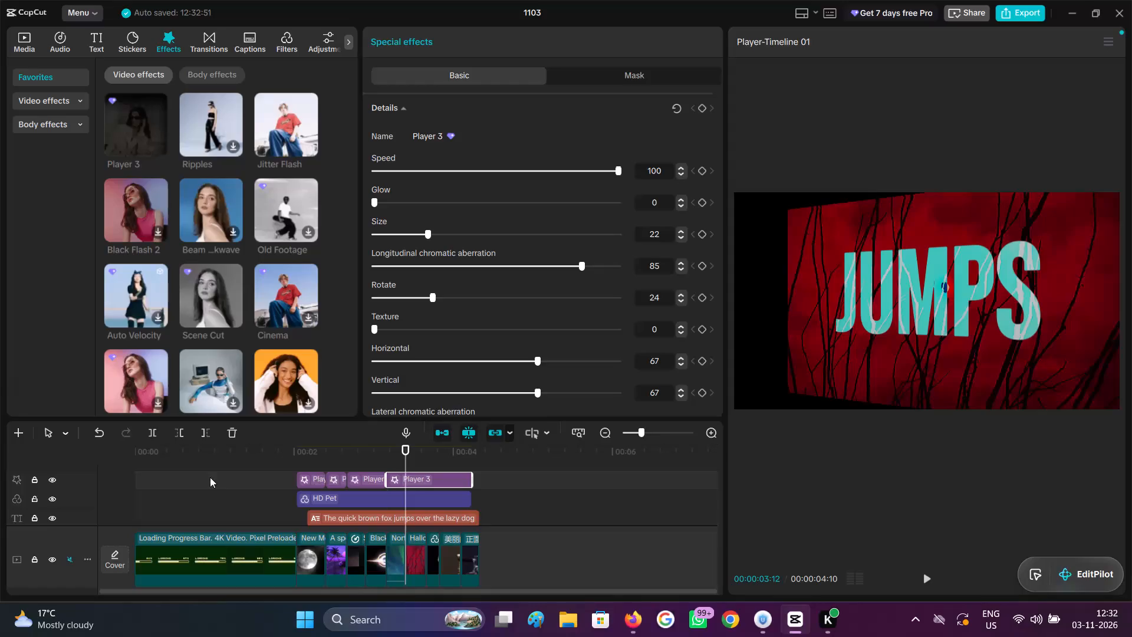
click(151, 435)
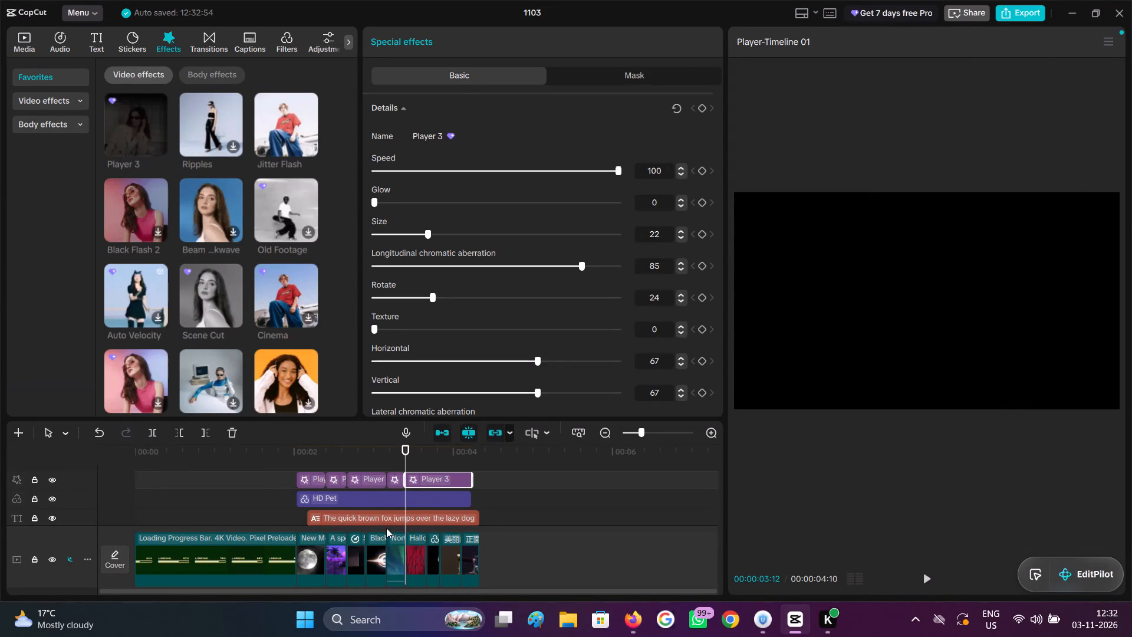
Select the green aurora clip and examine how the effect tilts its frame at 00:00:03:09.
click(395, 541)
drag(403, 455, 397, 454)
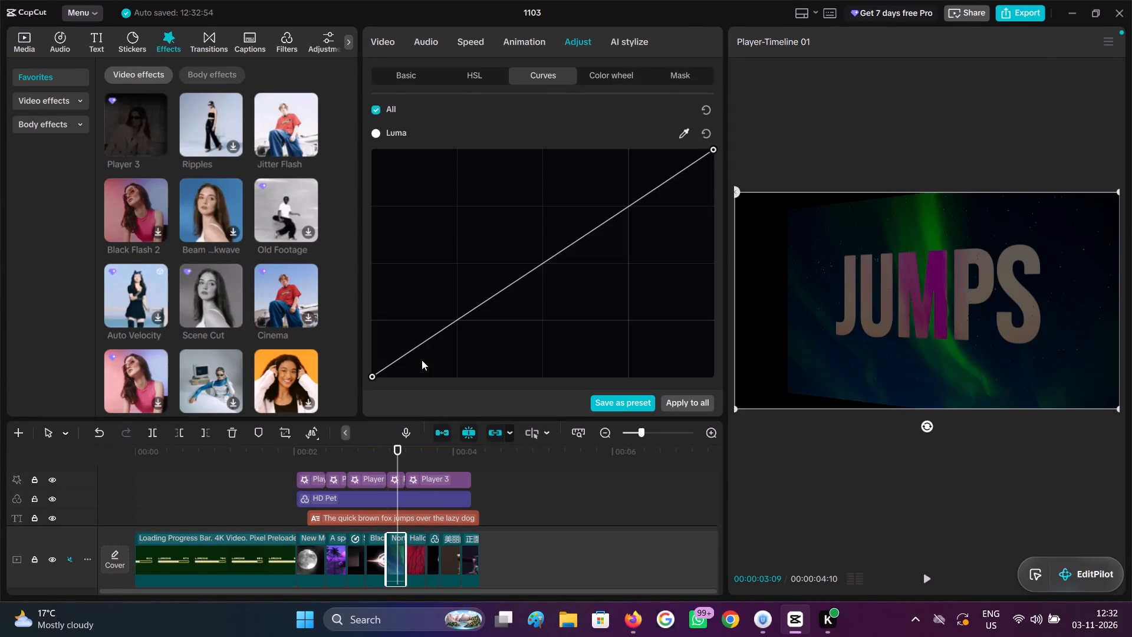
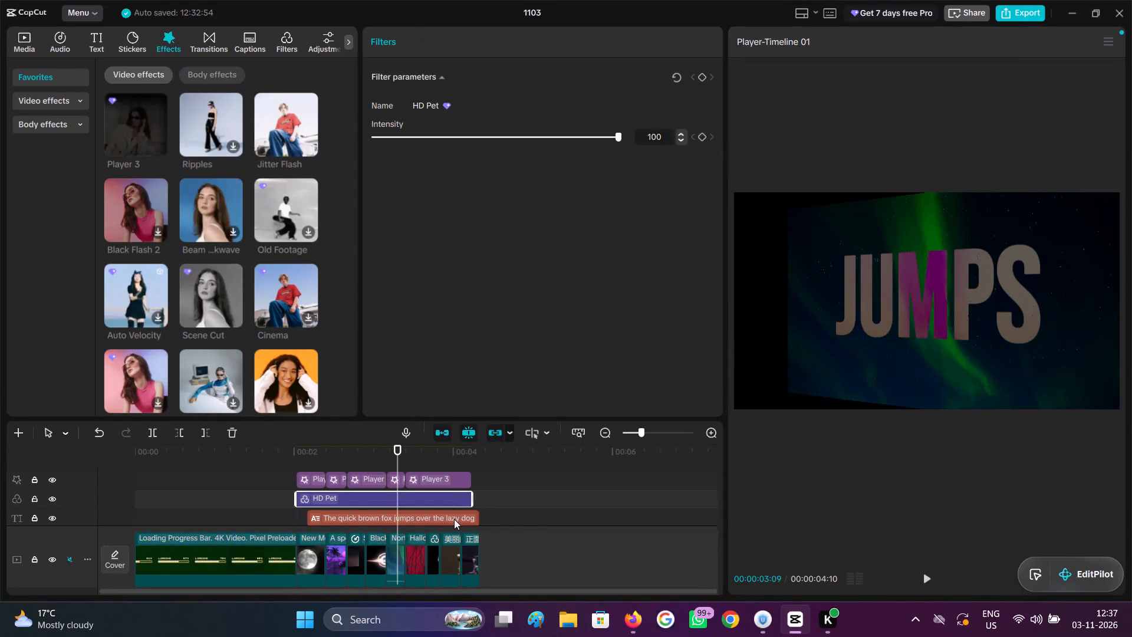
Set Rotate to 50 on the Player 3 effect segment over the green aurora clip.
scroll(437, 511, up, 2)
scroll(390, 477, down, 1)
drag(396, 469, 395, 469)
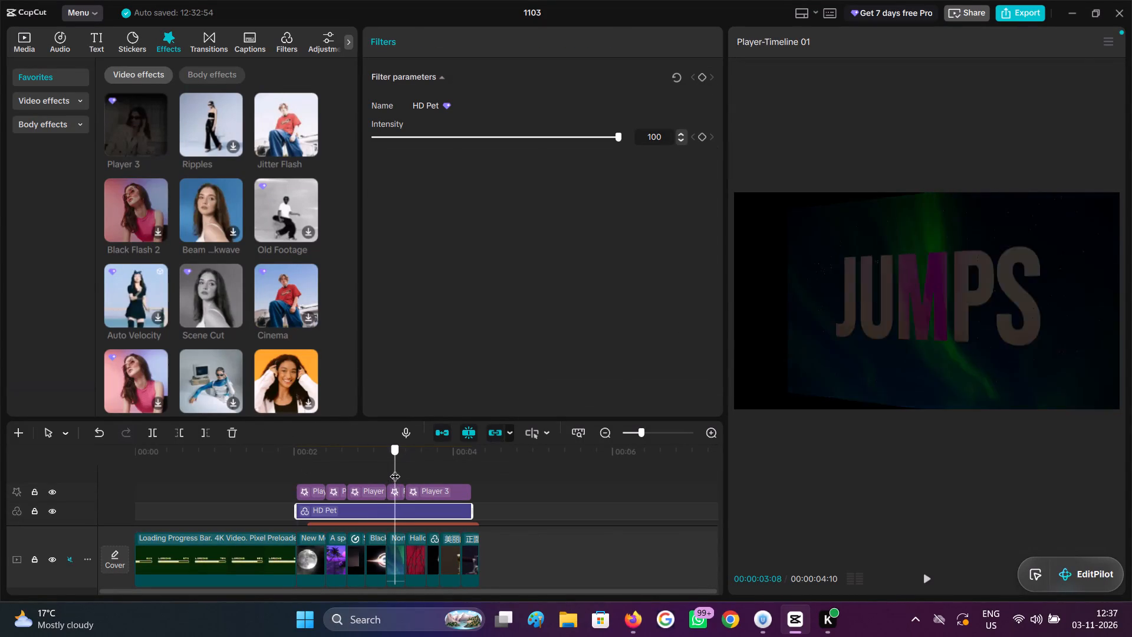
drag(395, 469, 412, 475)
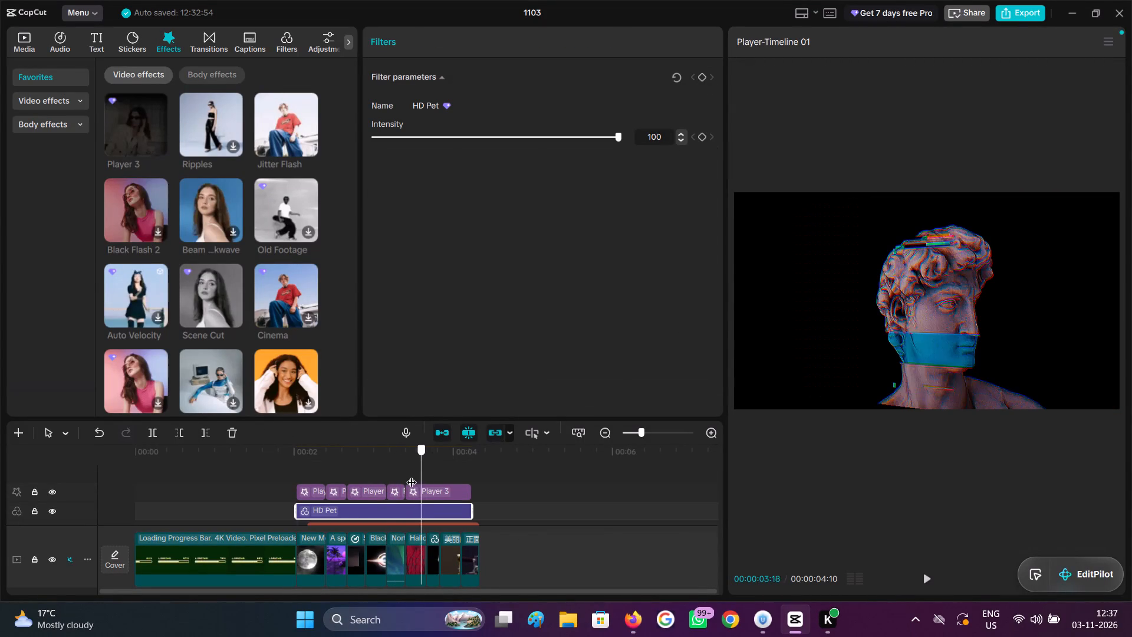
drag(412, 475, 402, 472)
click(402, 472)
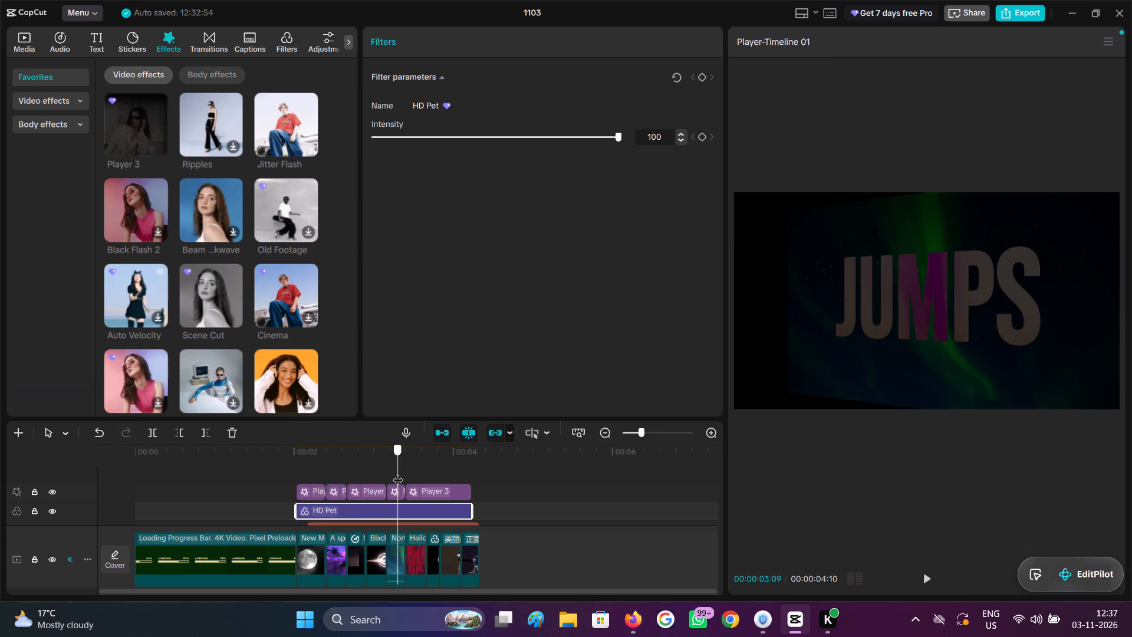
click(395, 491)
scroll(394, 491, down, 1)
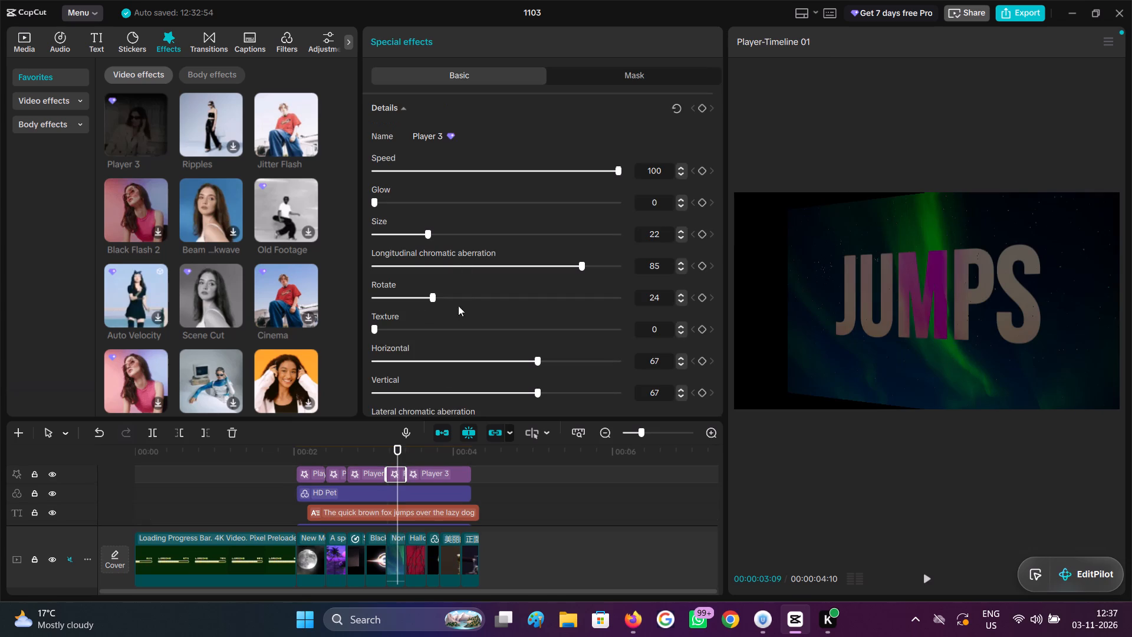
click(469, 300)
drag(481, 300, 497, 302)
Split the Player 3 effect at 00:00:03:20, where the red branches clip ends.
drag(398, 451, 407, 451)
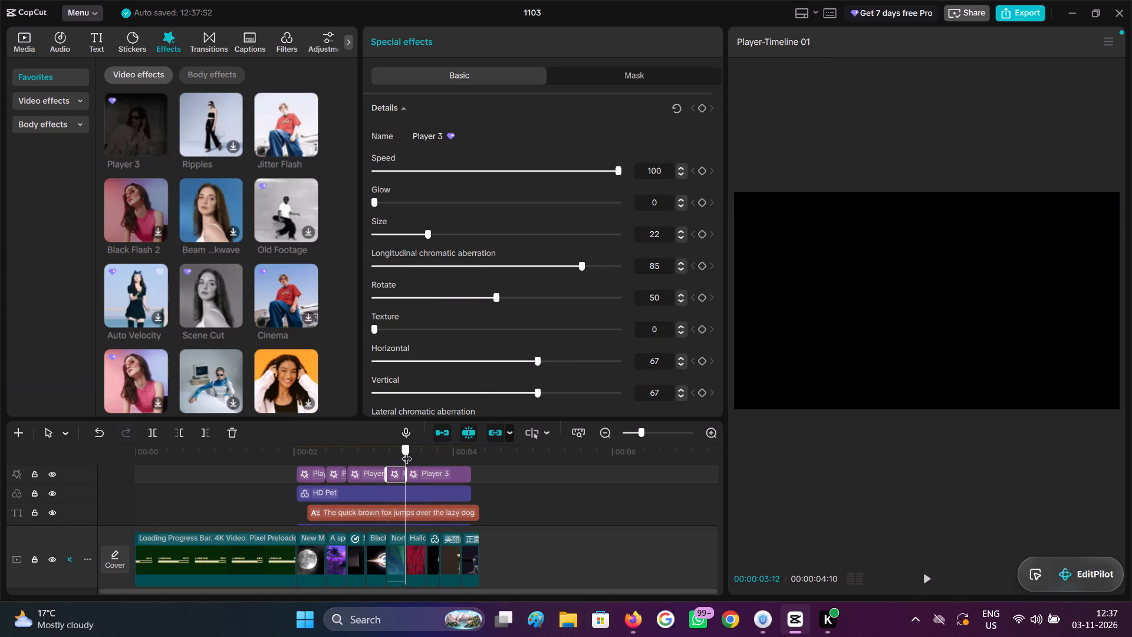
drag(407, 451, 424, 456)
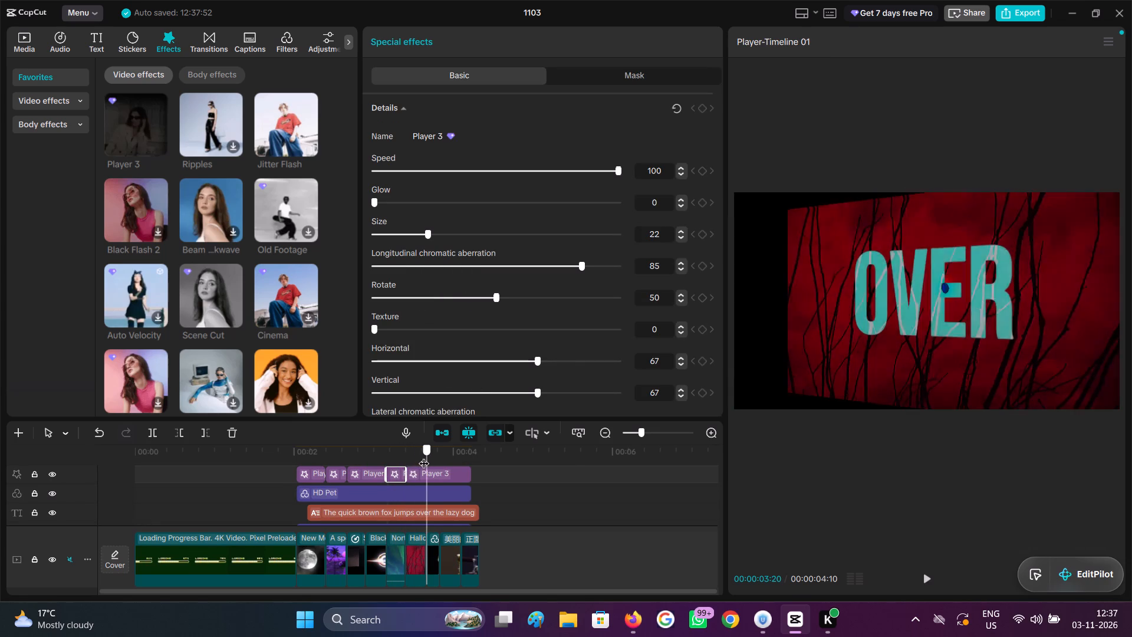
drag(424, 456, 424, 456)
click(427, 472)
click(153, 436)
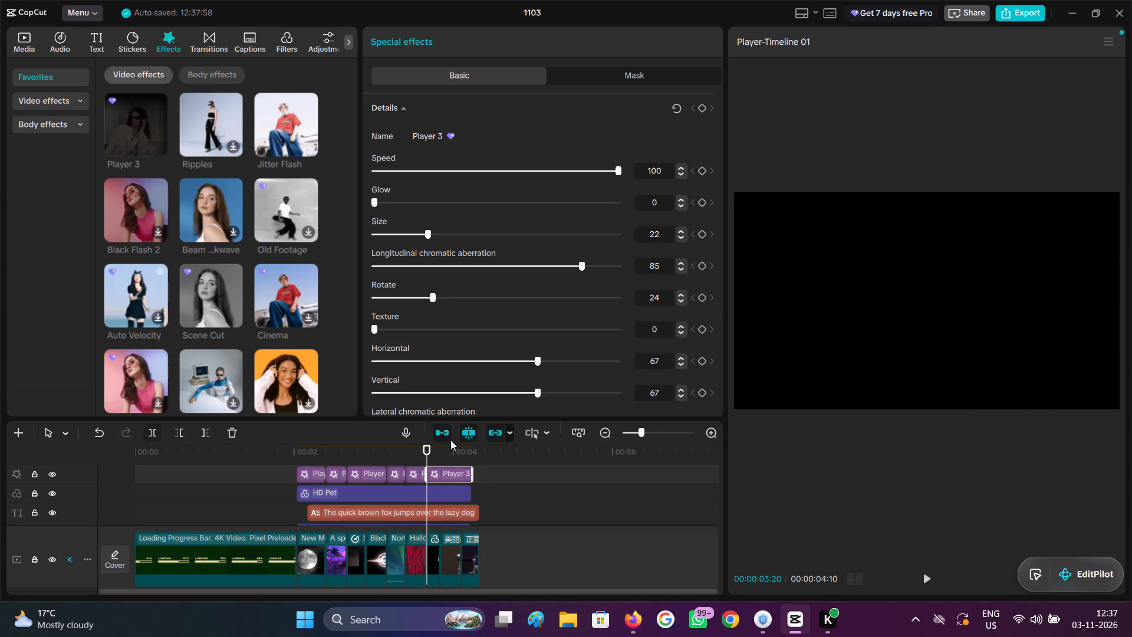
Set Rotate to 50 on the Player 3 effect segment over the red branches clip.
click(413, 476)
click(491, 293)
drag(495, 296, 500, 297)
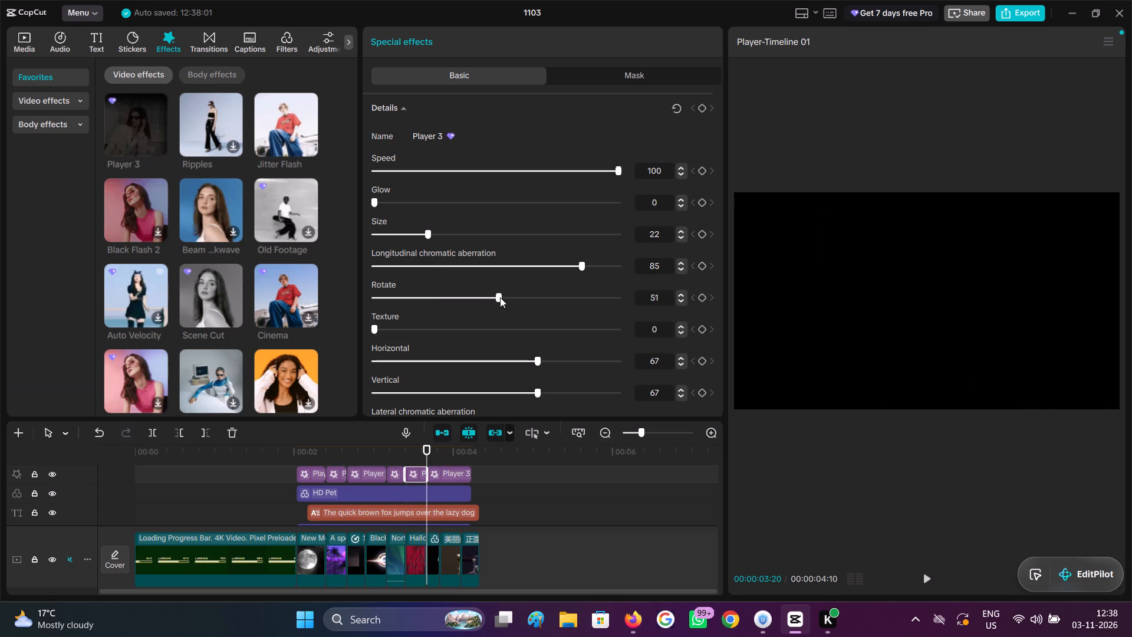
click(681, 303)
click(407, 435)
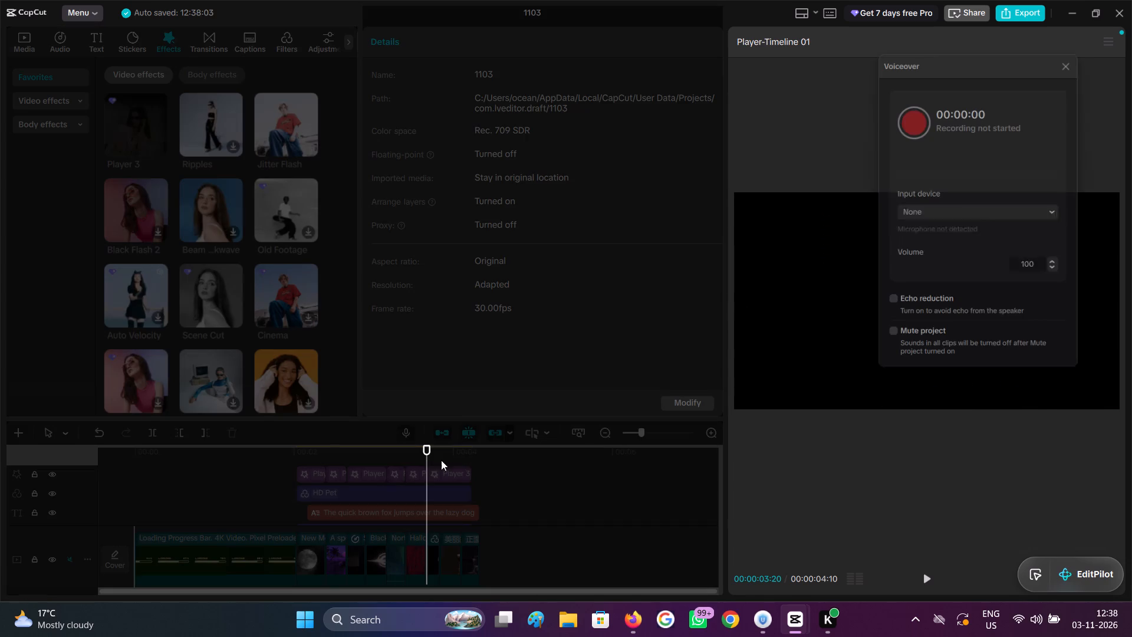
click(1069, 60)
Split the last Player 3 effect segment at 00:00:04:03, where the final glass clip begins.
click(401, 451)
drag(402, 451, 439, 465)
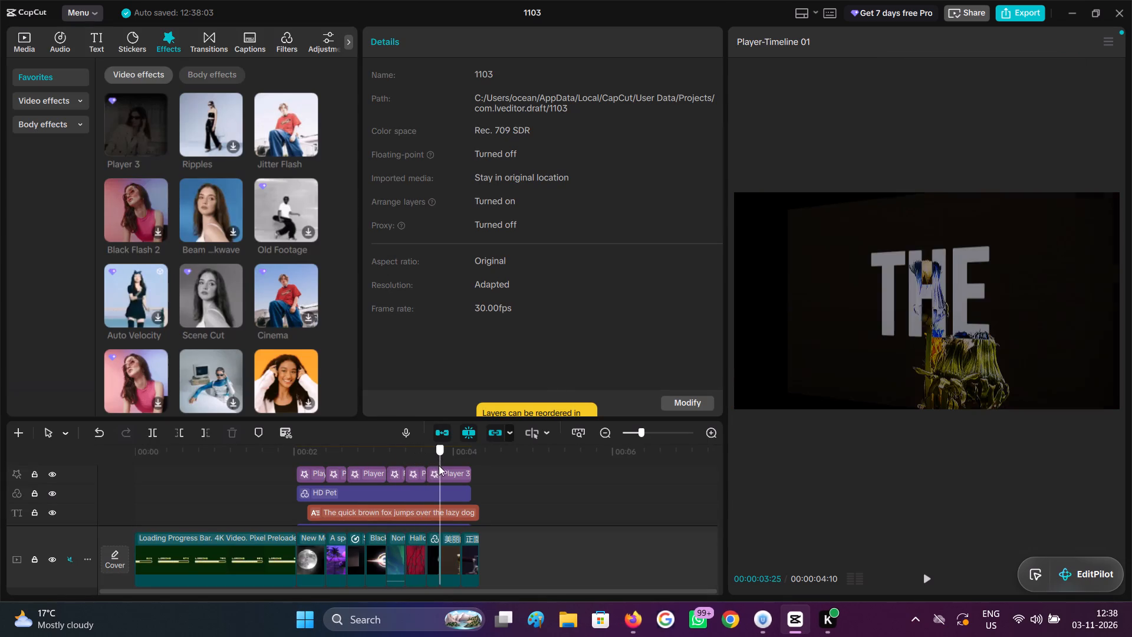
drag(439, 465, 453, 474)
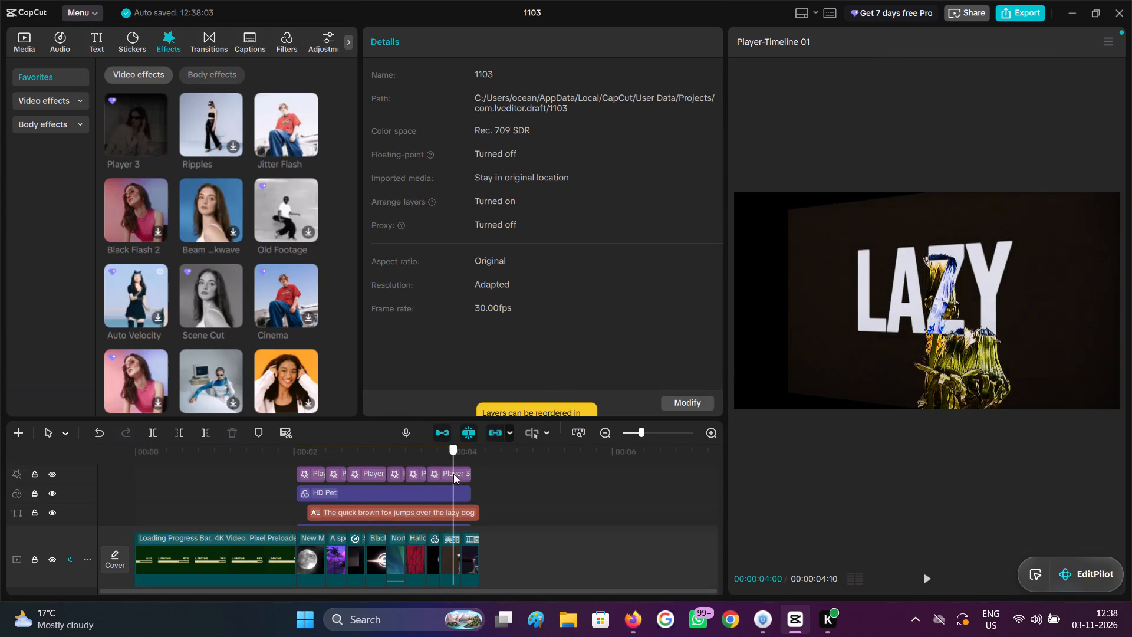
drag(453, 474, 459, 478)
scroll(450, 480, down, 3)
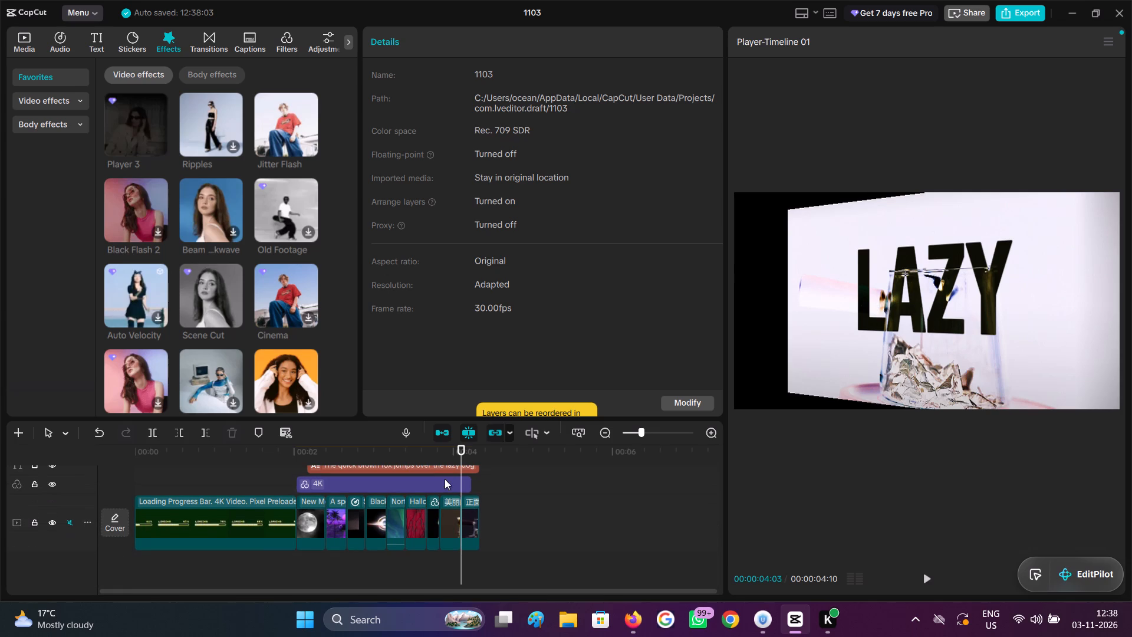
scroll(463, 490, down, 3)
click(453, 510)
click(469, 504)
scroll(492, 485, up, 2)
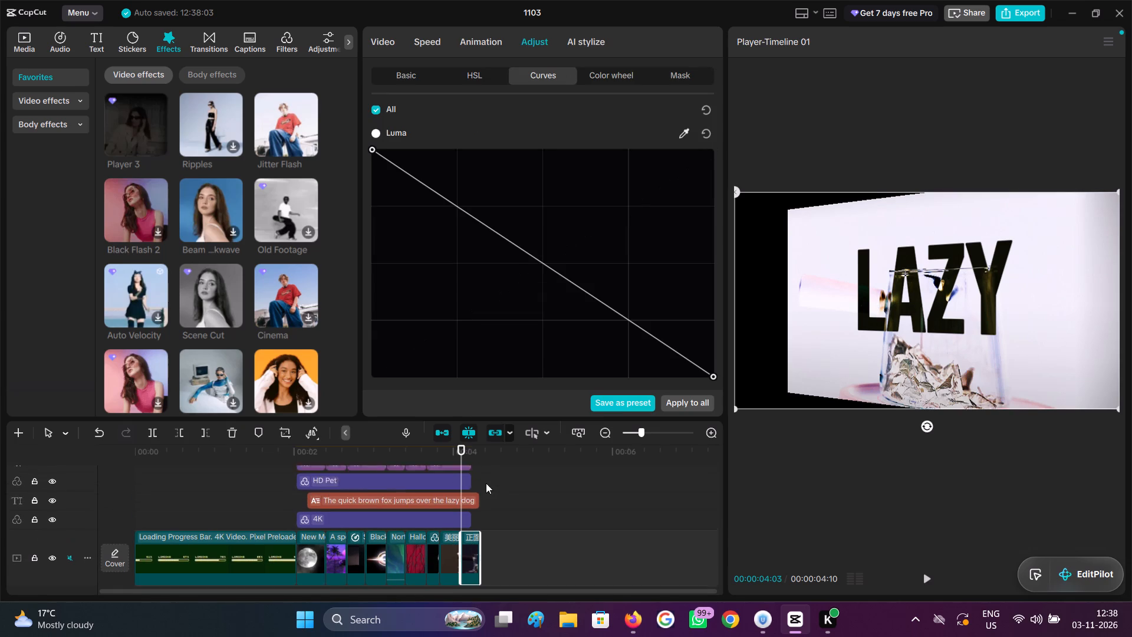
scroll(486, 483, up, 1)
click(449, 482)
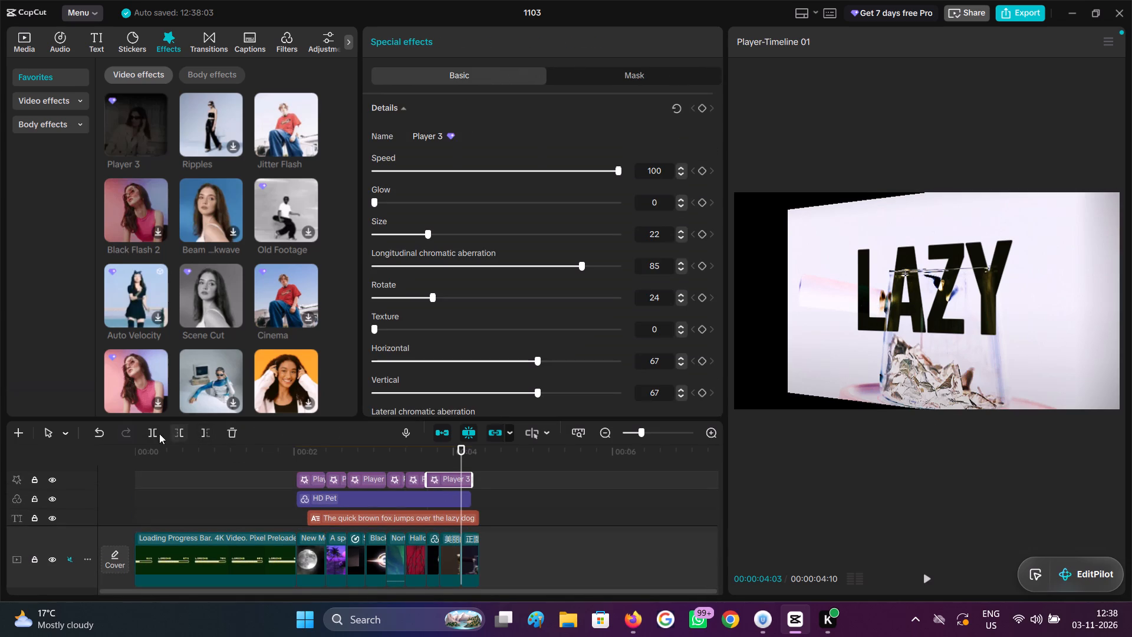
click(157, 434)
Set Rotate to 50 on the Player 3 effect segment over the final glass clip.
click(447, 459)
drag(447, 459, 432, 459)
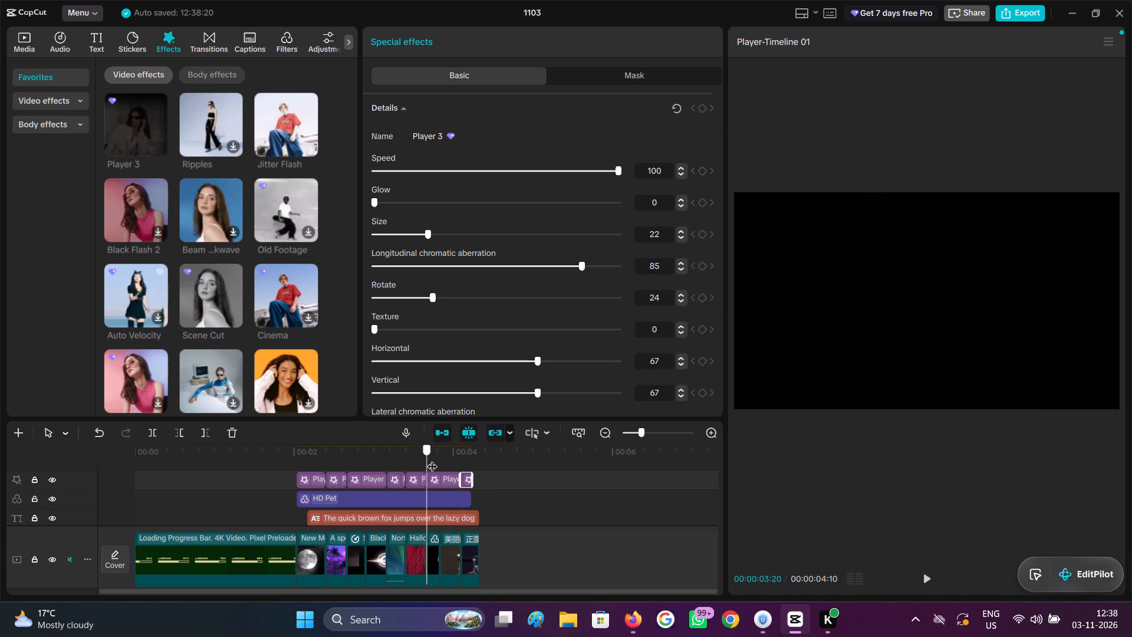
drag(432, 459, 467, 466)
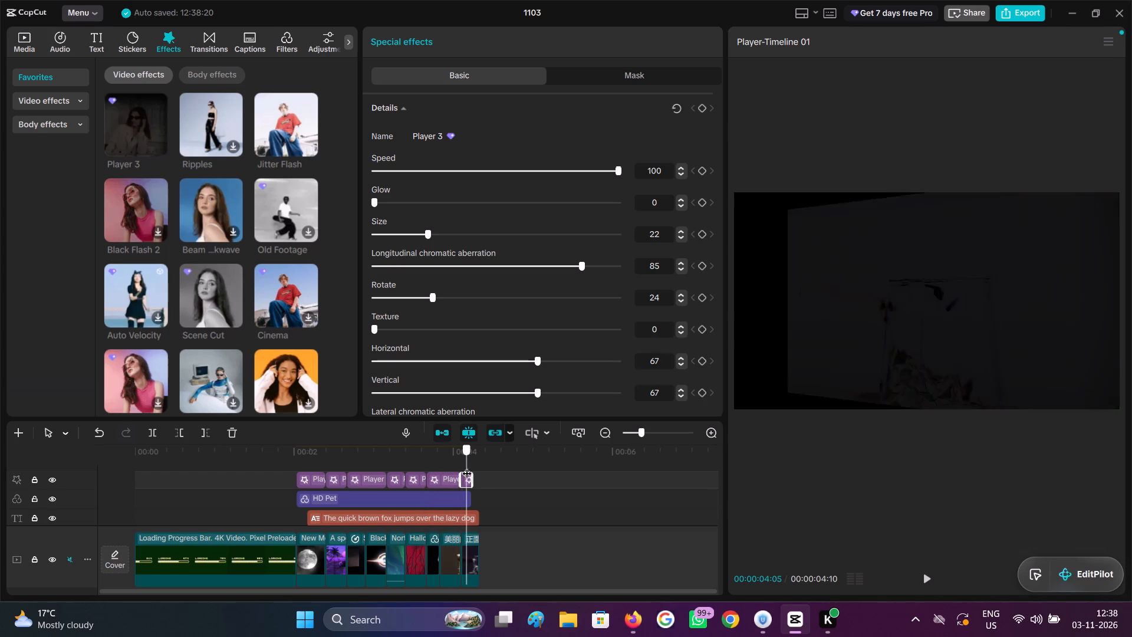
drag(467, 466, 459, 462)
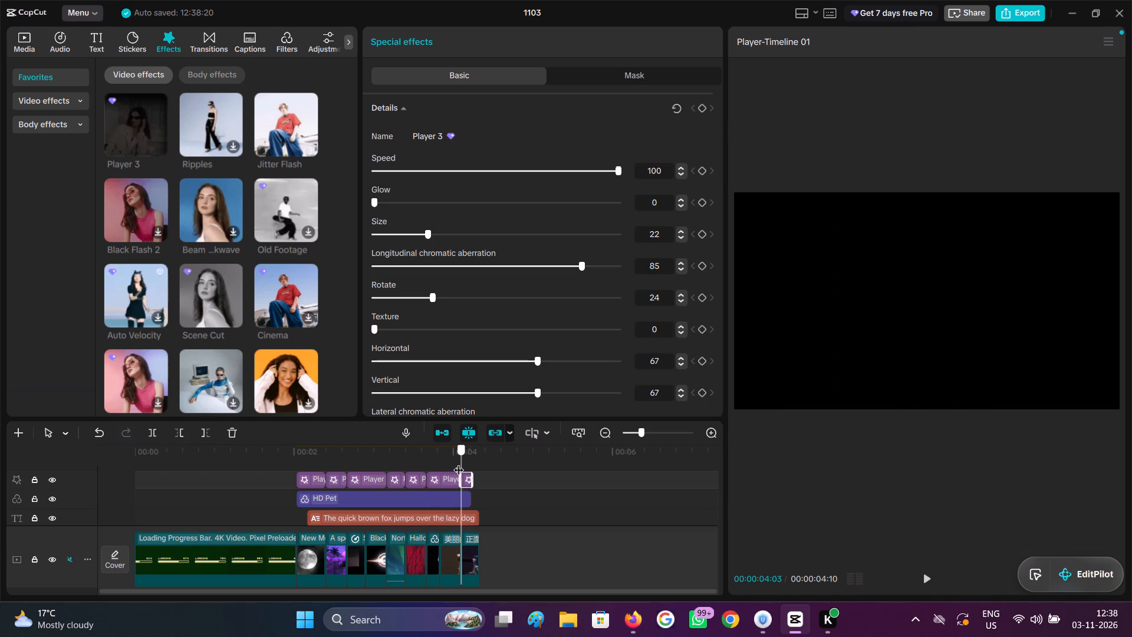
drag(459, 462, 470, 467)
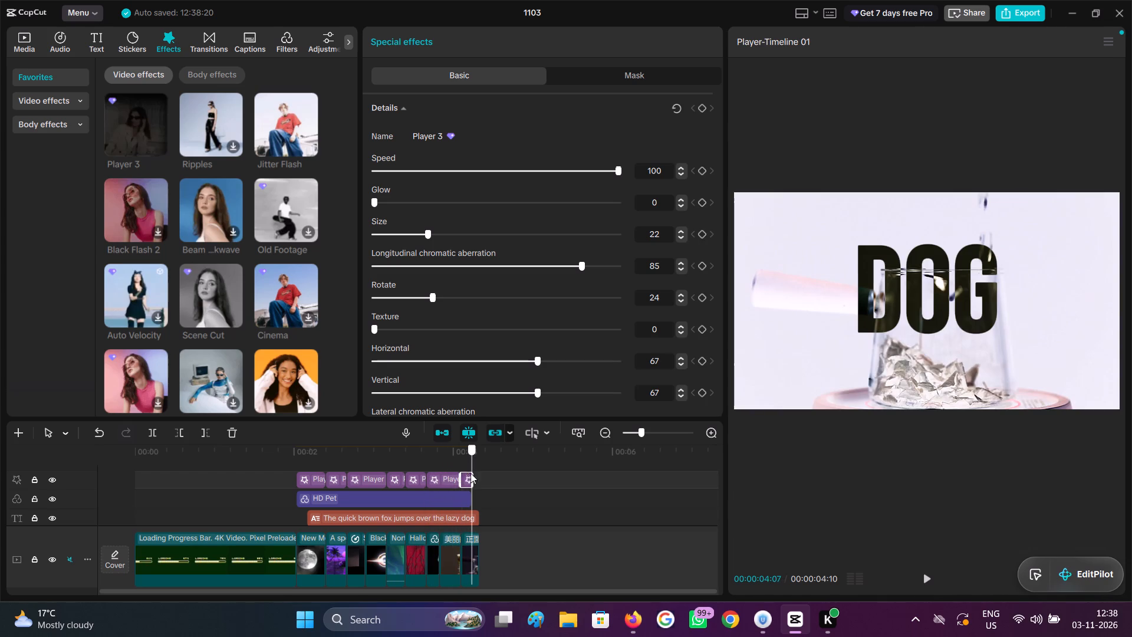
click(487, 303)
drag(491, 306, 496, 310)
drag(496, 310, 506, 308)
triple_click(680, 294)
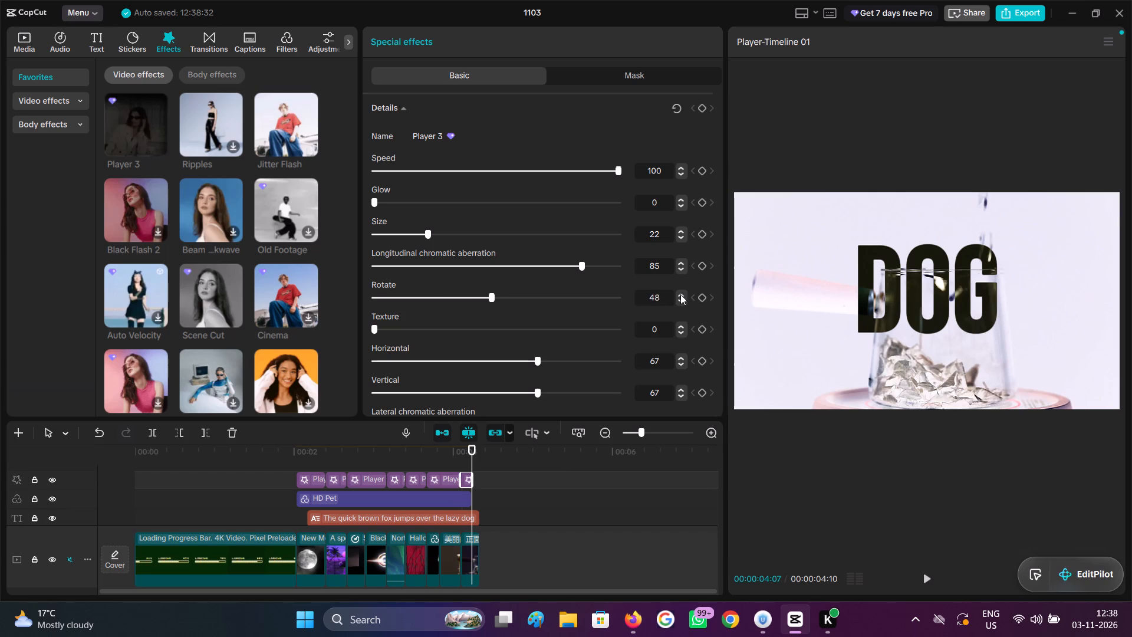
click(682, 295)
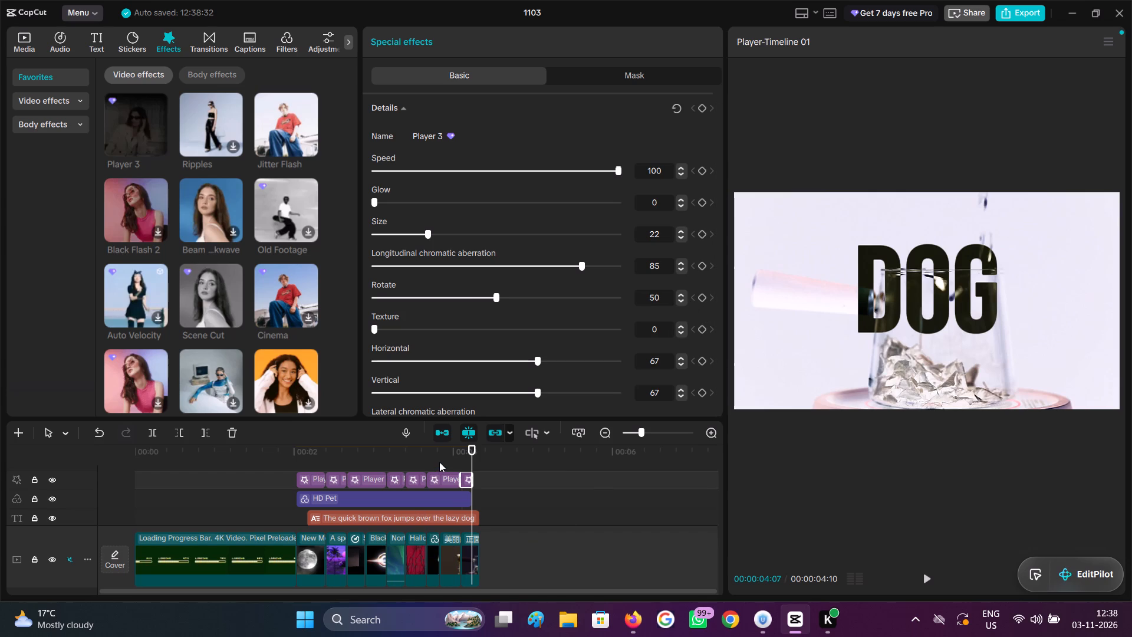
Return to the start of the effect segments at 00:00:02:01 and preview the sequence.
click(439, 461)
drag(439, 461, 297, 471)
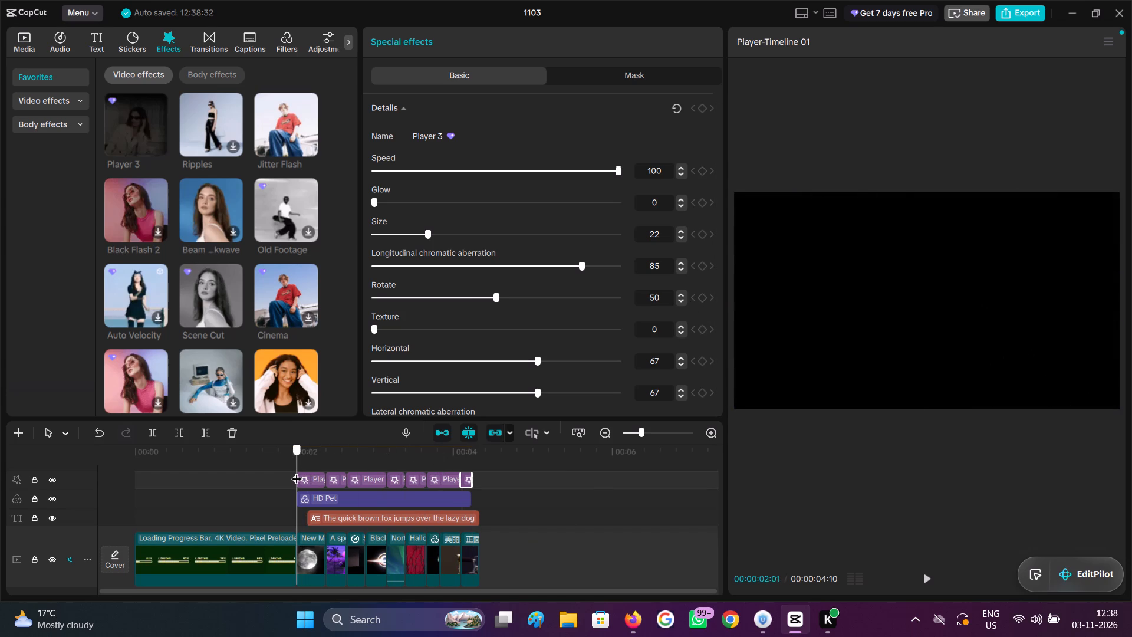
drag(297, 471, 295, 471)
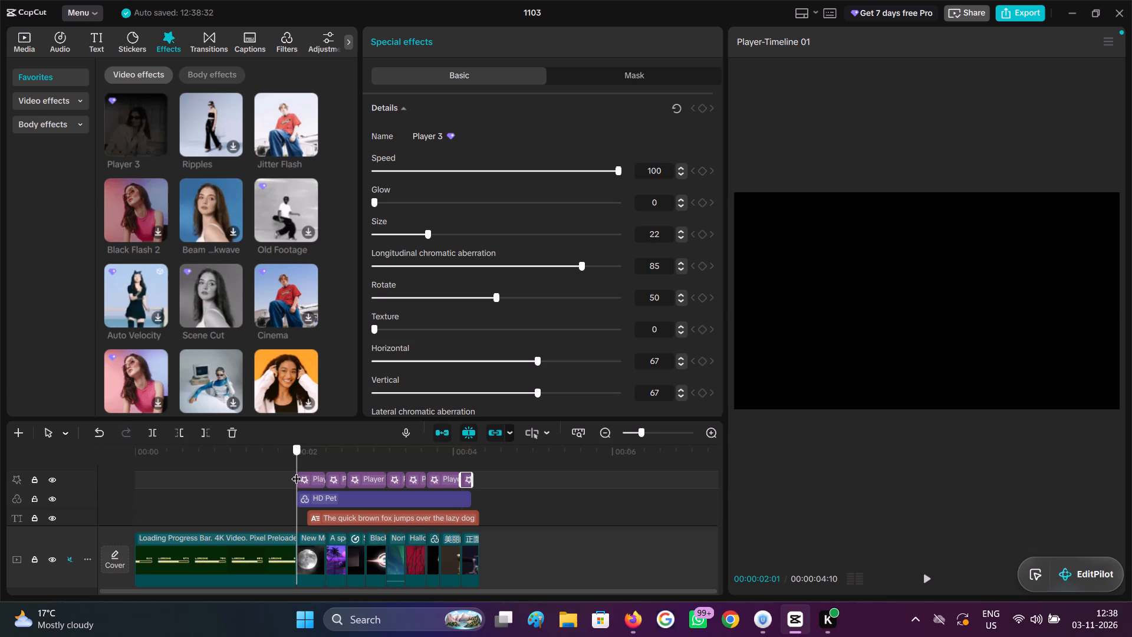
key(space)
click(297, 471)
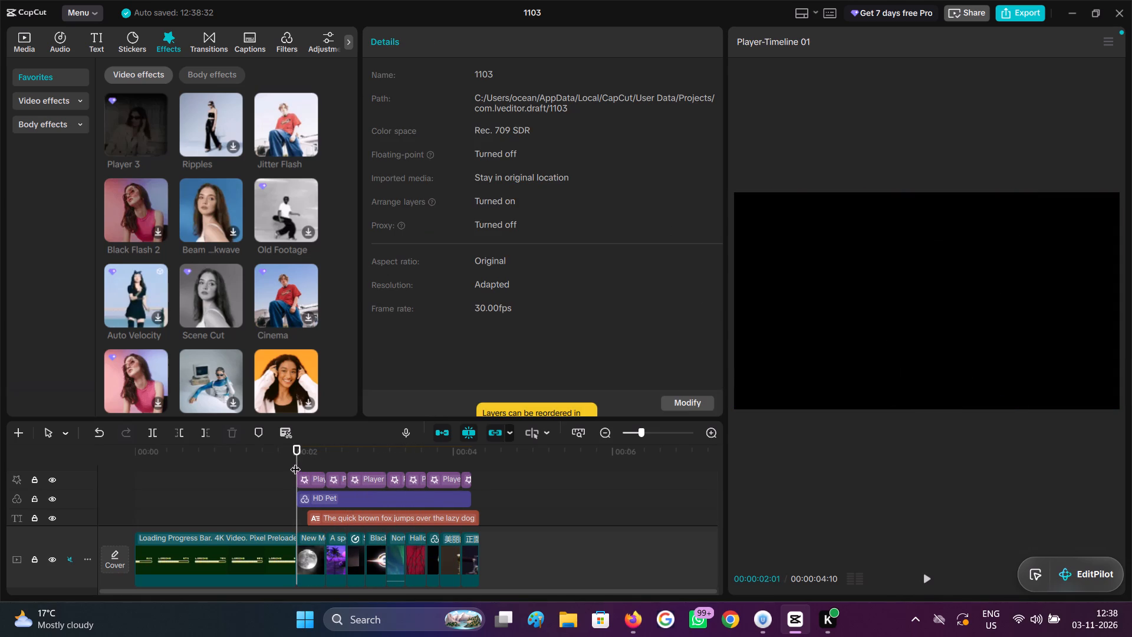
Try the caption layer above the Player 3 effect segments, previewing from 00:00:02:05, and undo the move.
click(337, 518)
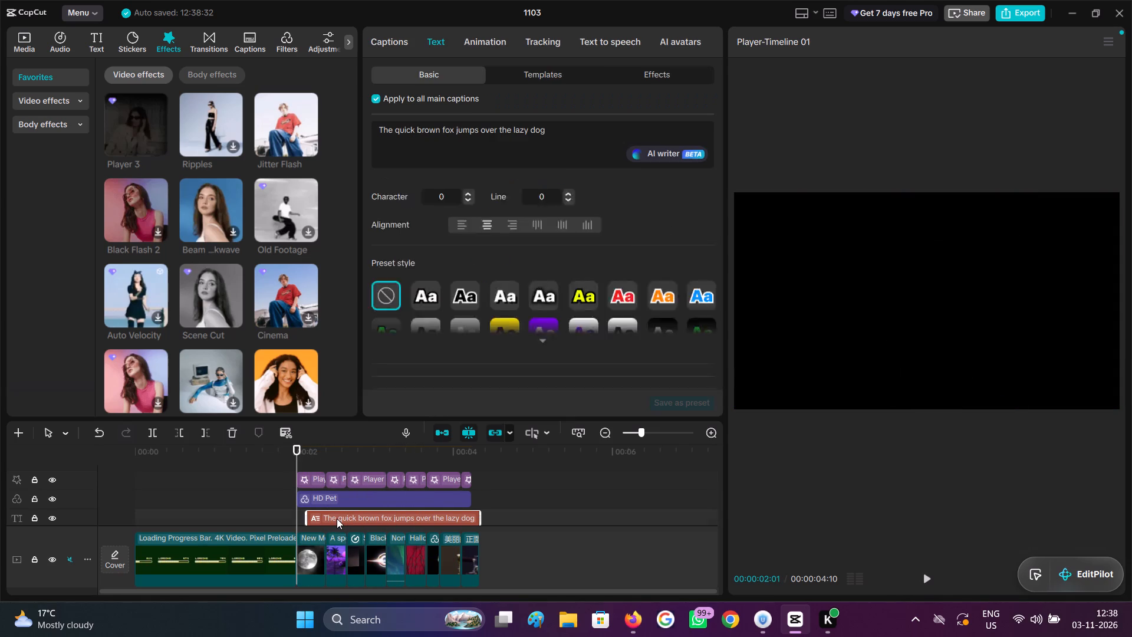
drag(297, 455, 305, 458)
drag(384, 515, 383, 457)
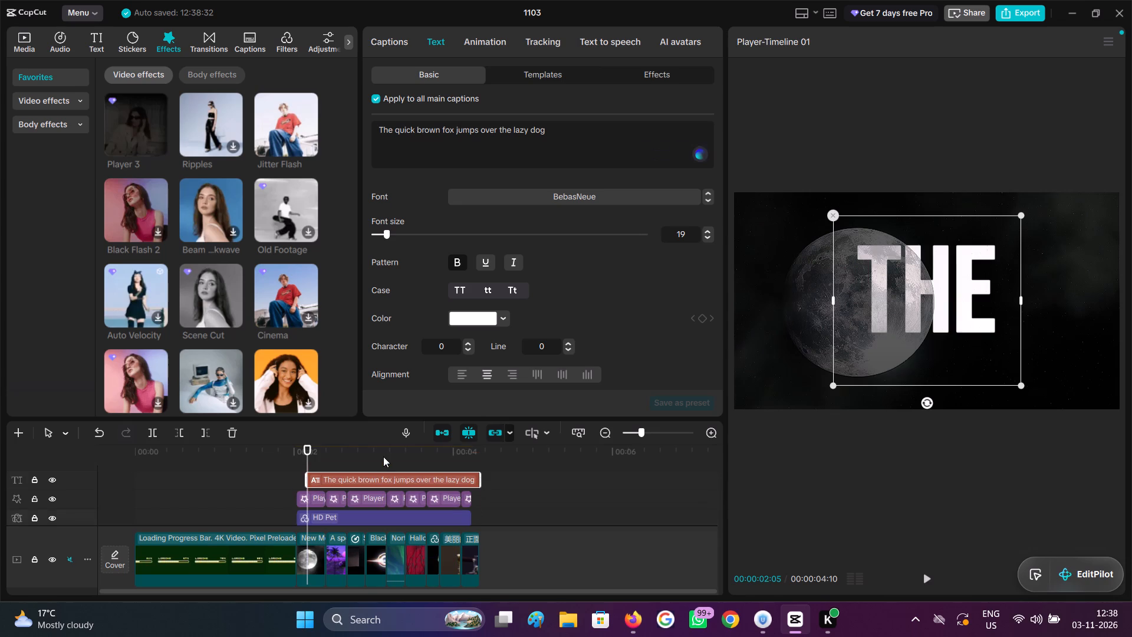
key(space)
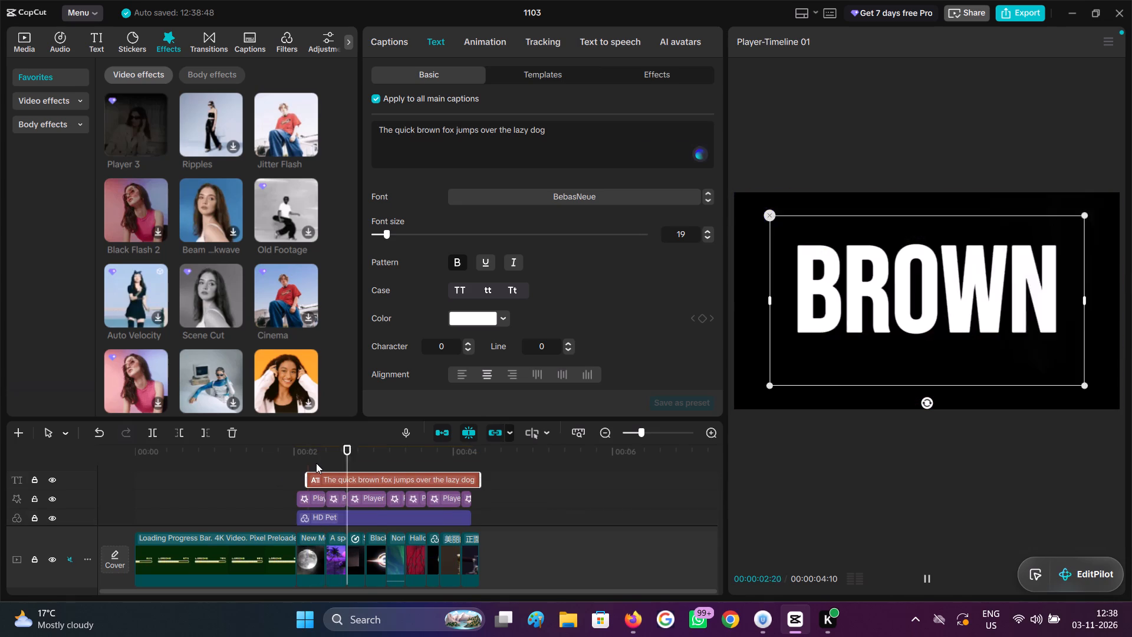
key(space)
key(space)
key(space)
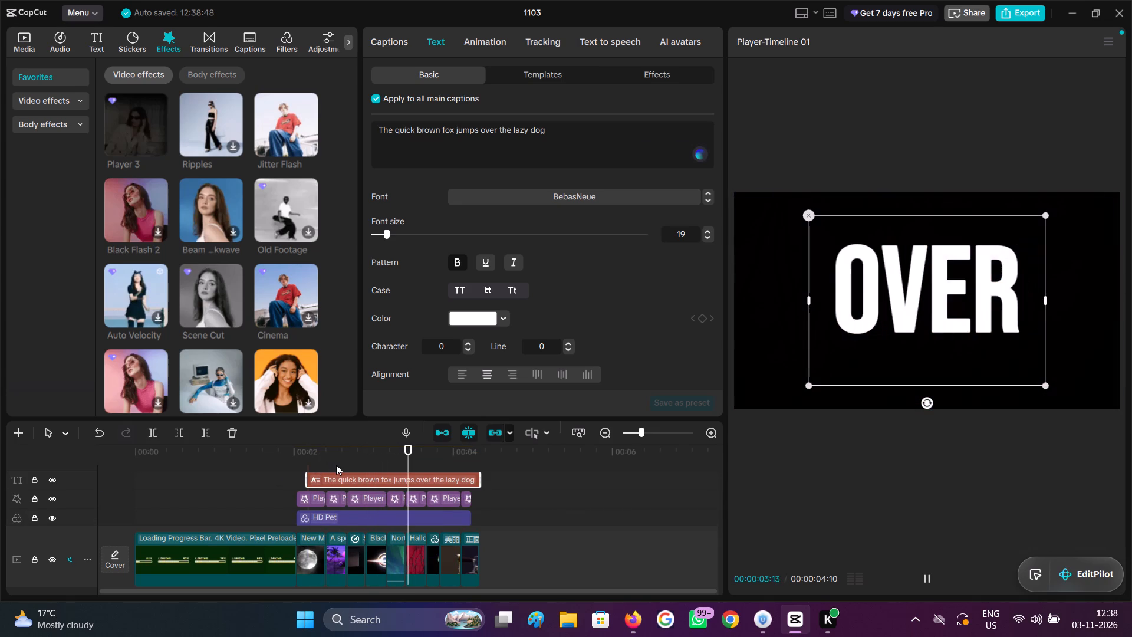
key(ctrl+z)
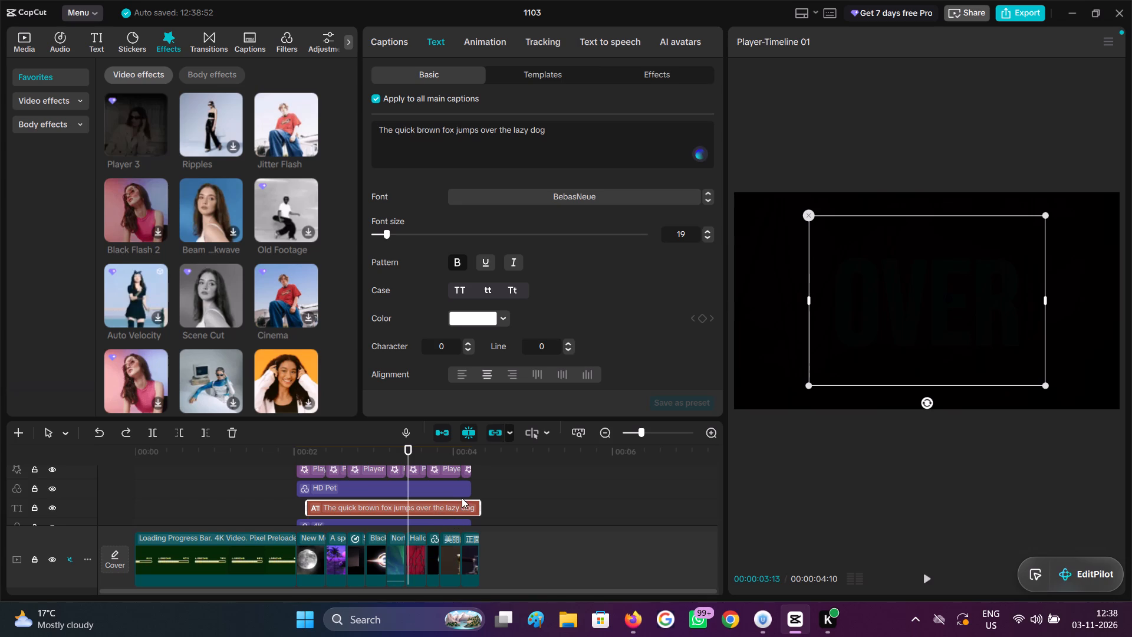
Move the HD Pet filter directly below the caption layer.
drag(457, 487, 459, 518)
click(459, 518)
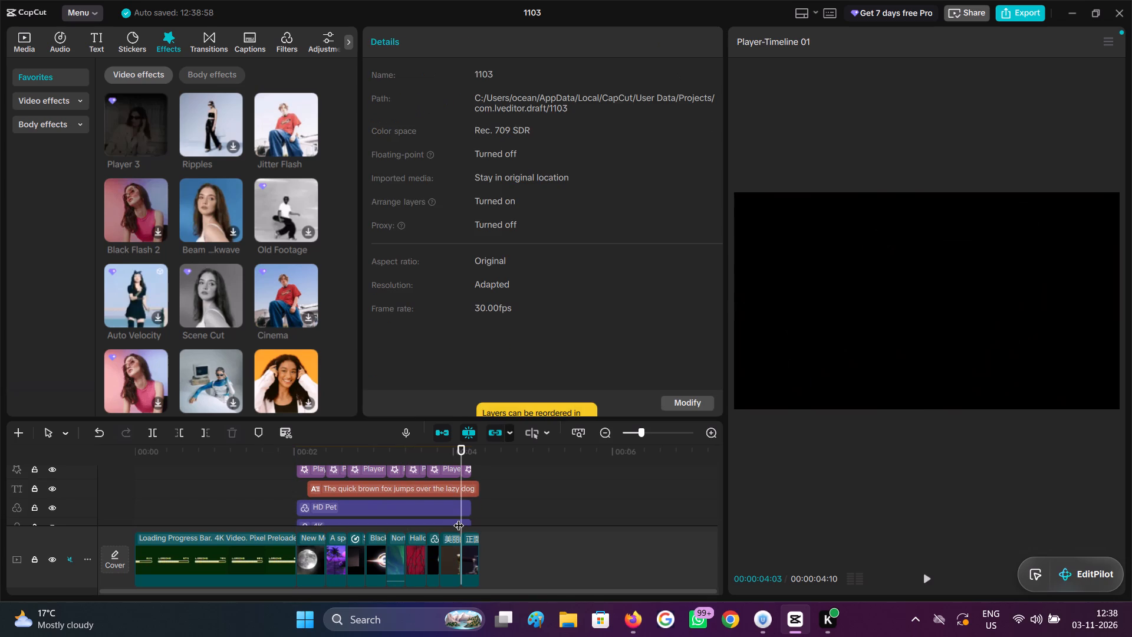
Combine the caption and all the Player 3 effect segments into one compound clip.
scroll(495, 491, up, 2)
scroll(486, 505, down, 1)
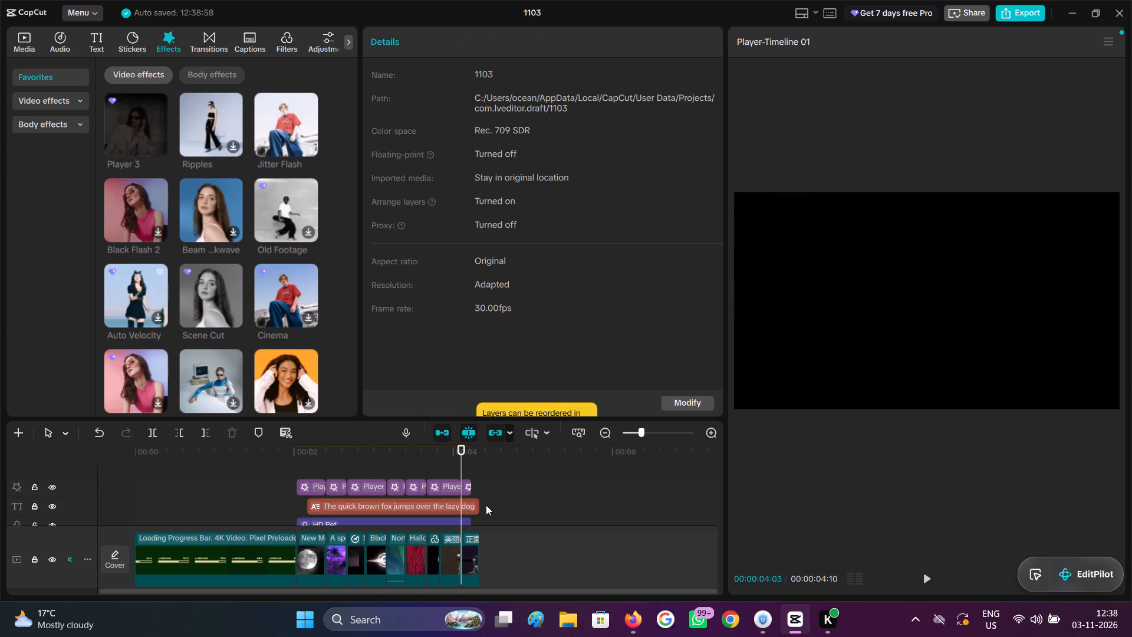
drag(488, 499, 304, 480)
scroll(309, 484, down, 1)
right_click(318, 486)
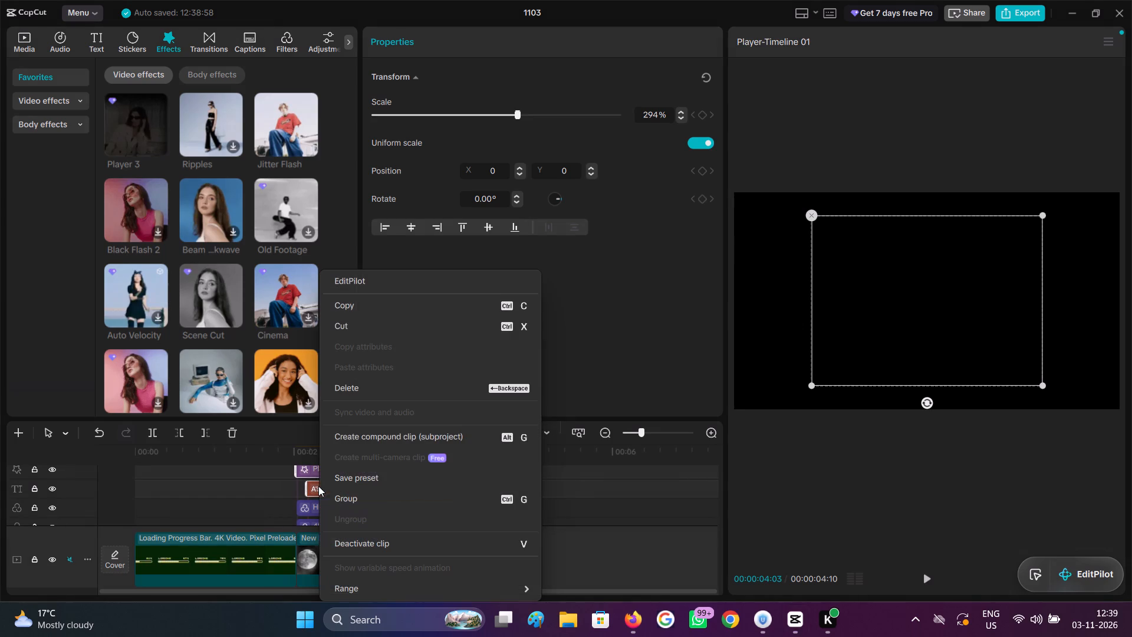
click(356, 433)
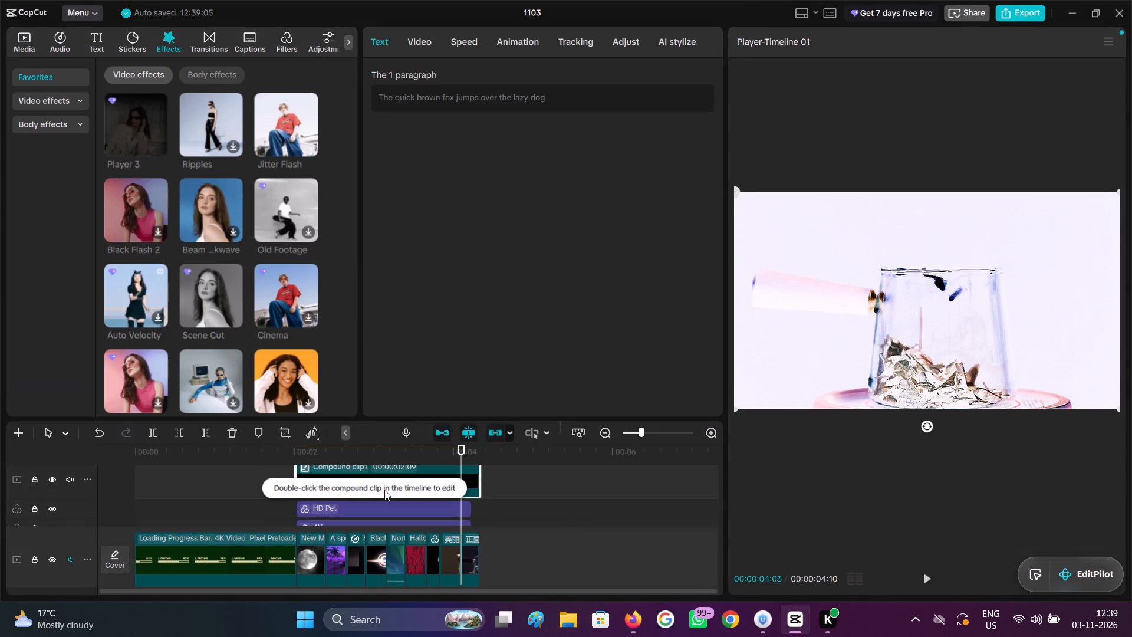
Preview the blended caption and effect compound clip, scrubbing between 00:00:02:20 and 00:00:03:10.
scroll(385, 490, up, 2)
click(344, 468)
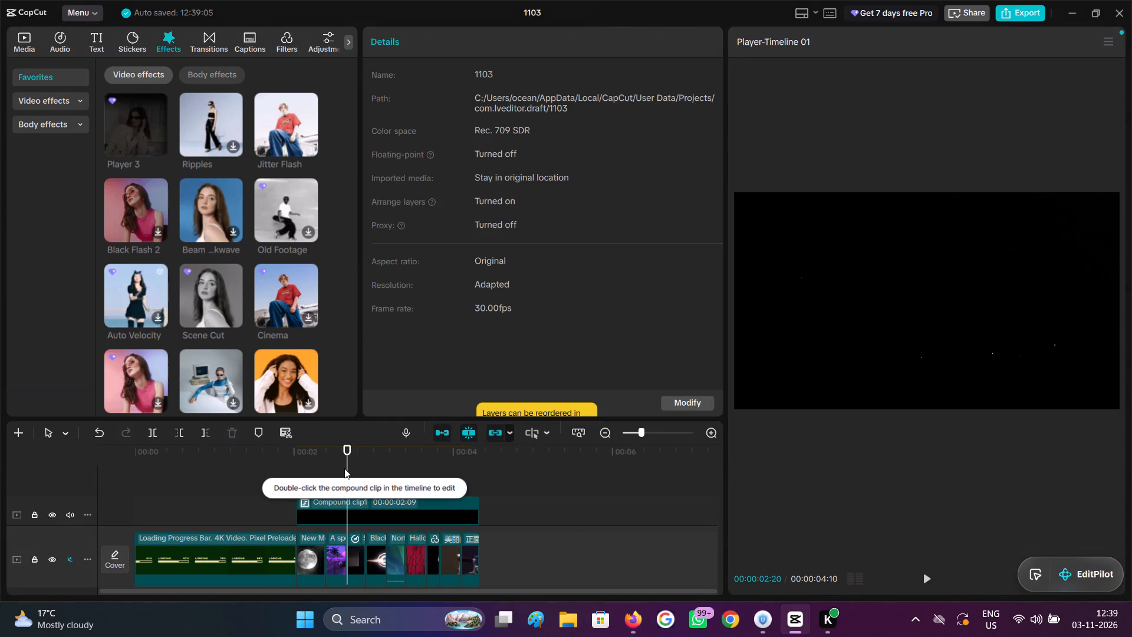
drag(345, 468, 376, 476)
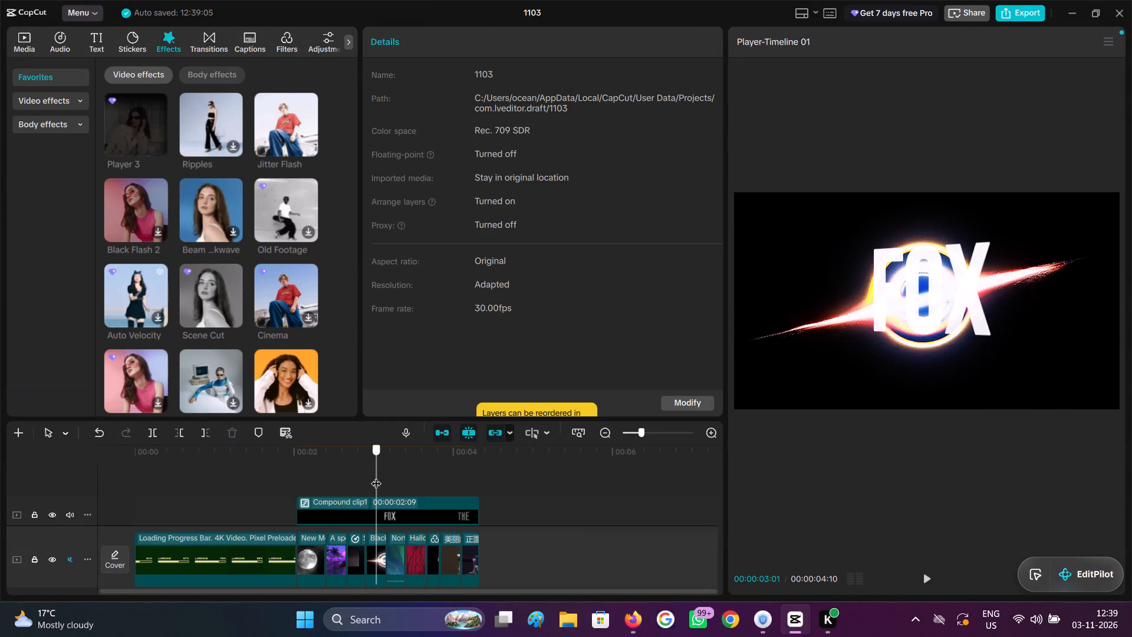
drag(376, 476, 375, 487)
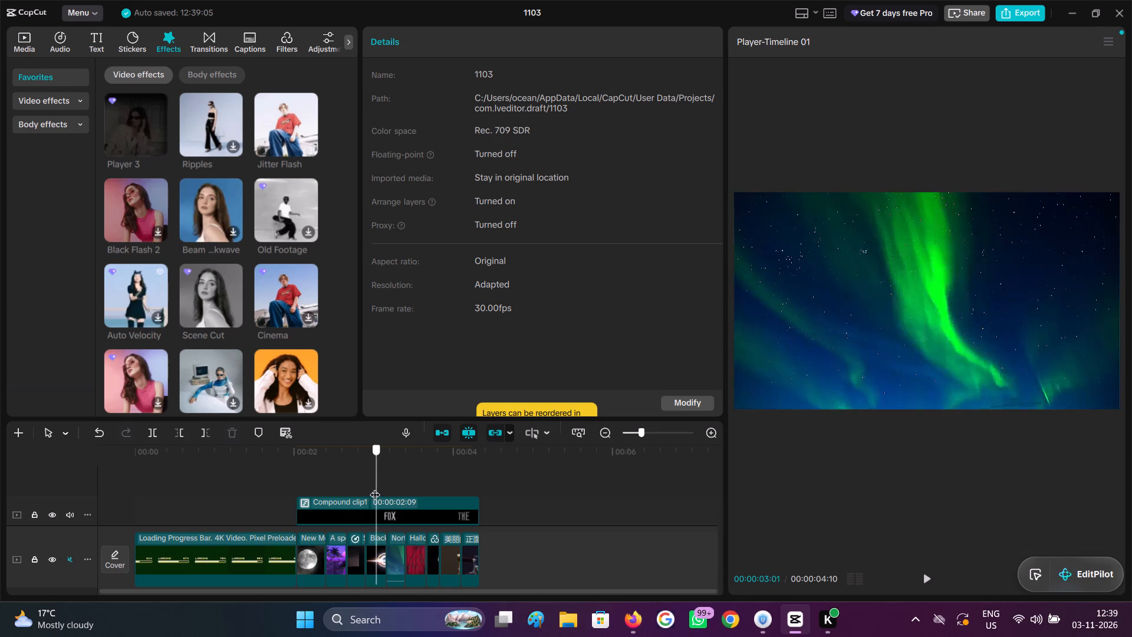
drag(375, 487, 377, 503)
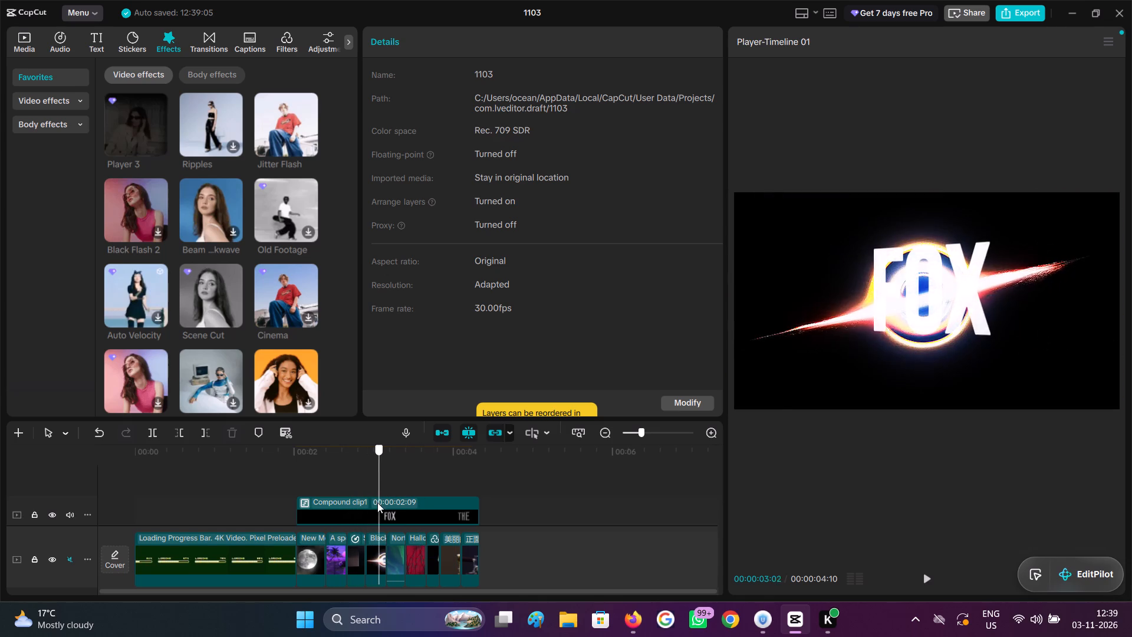
drag(377, 503, 374, 496)
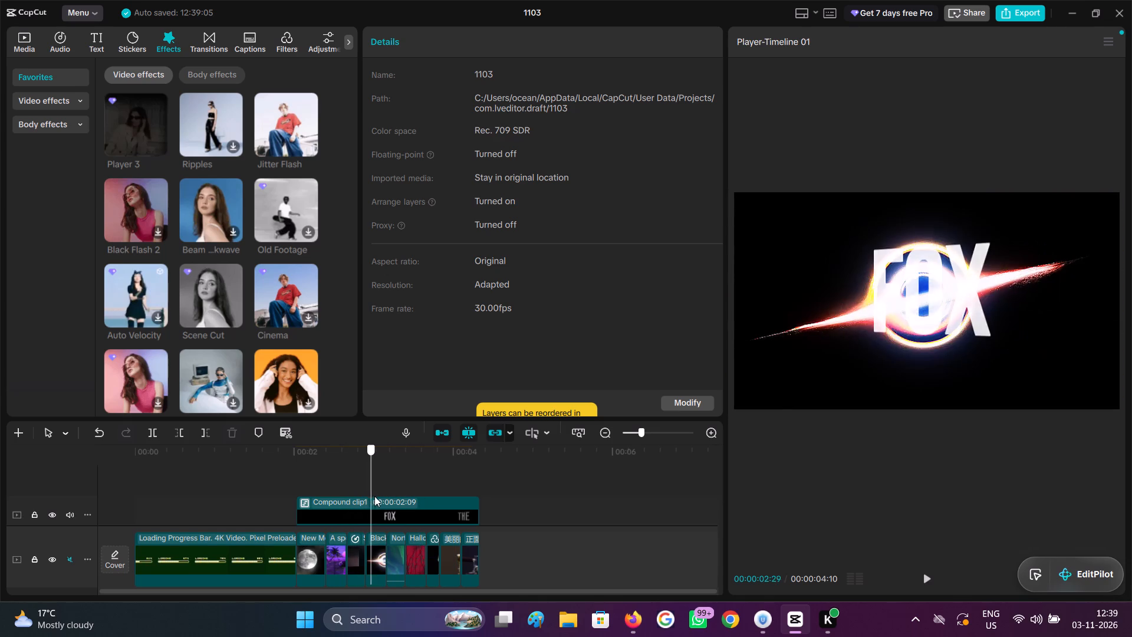
drag(374, 496, 400, 503)
Break the compound clip back into its separate caption and Player 3 effect segments.
right_click(385, 506)
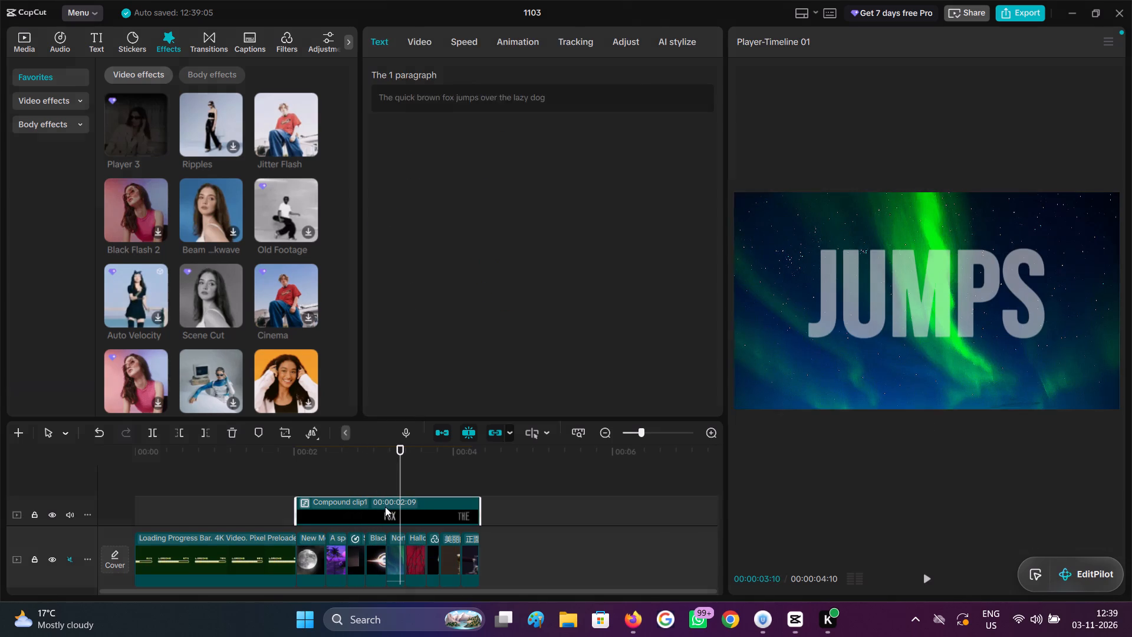
click(464, 278)
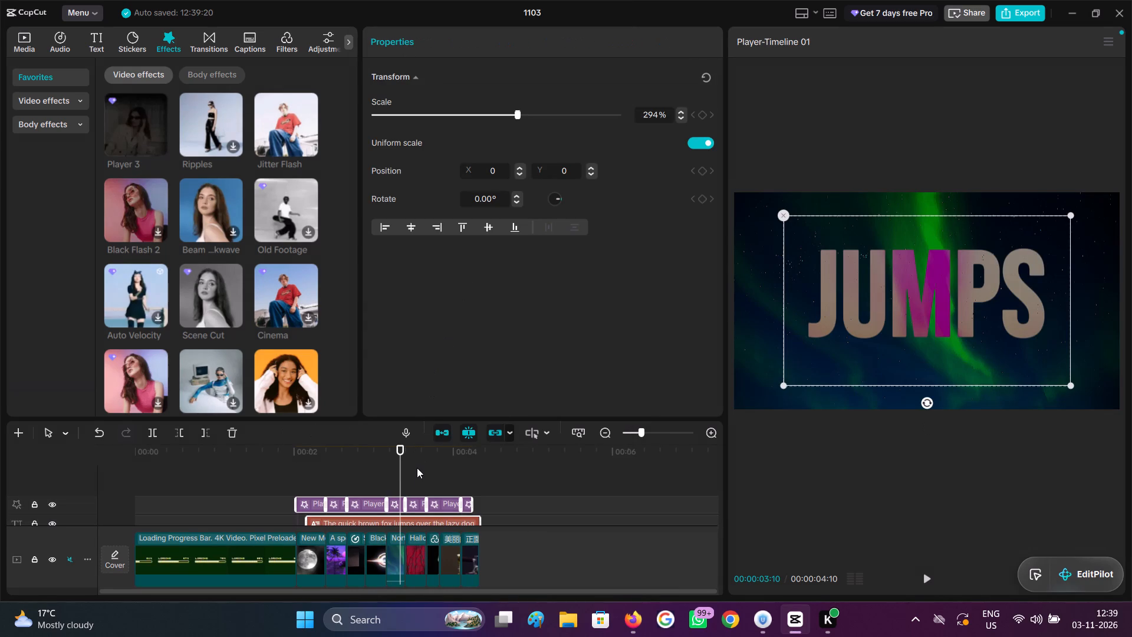
Add a new Player 3 effect on its own track above the existing segments, starting where the caption starts.
scroll(376, 485, down, 1)
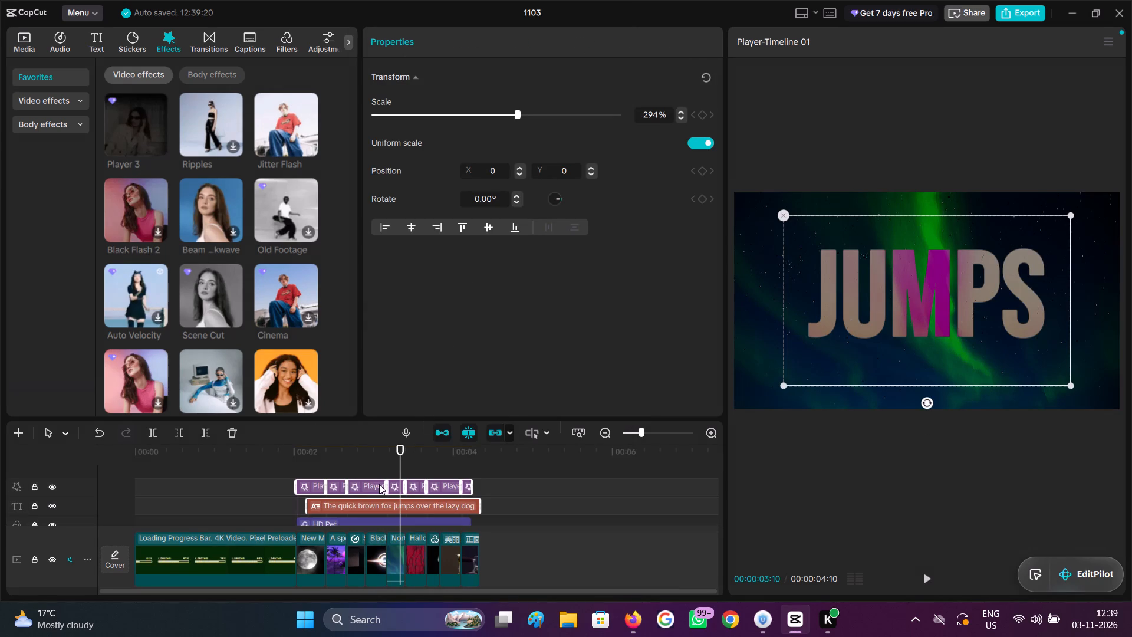
scroll(384, 480, down, 1)
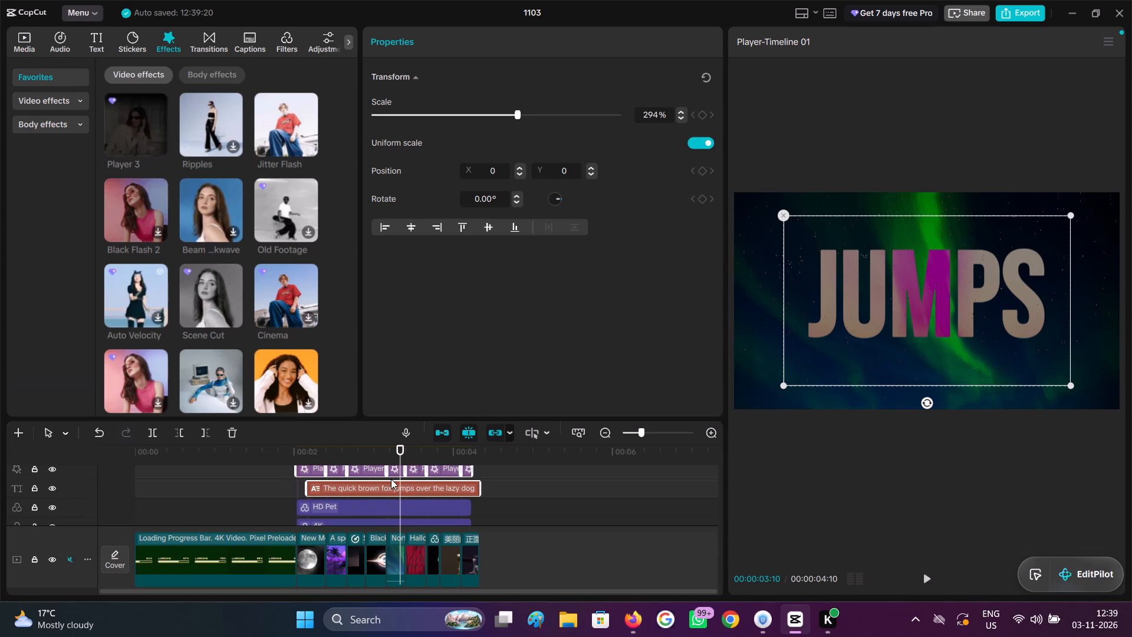
scroll(423, 482, up, 1)
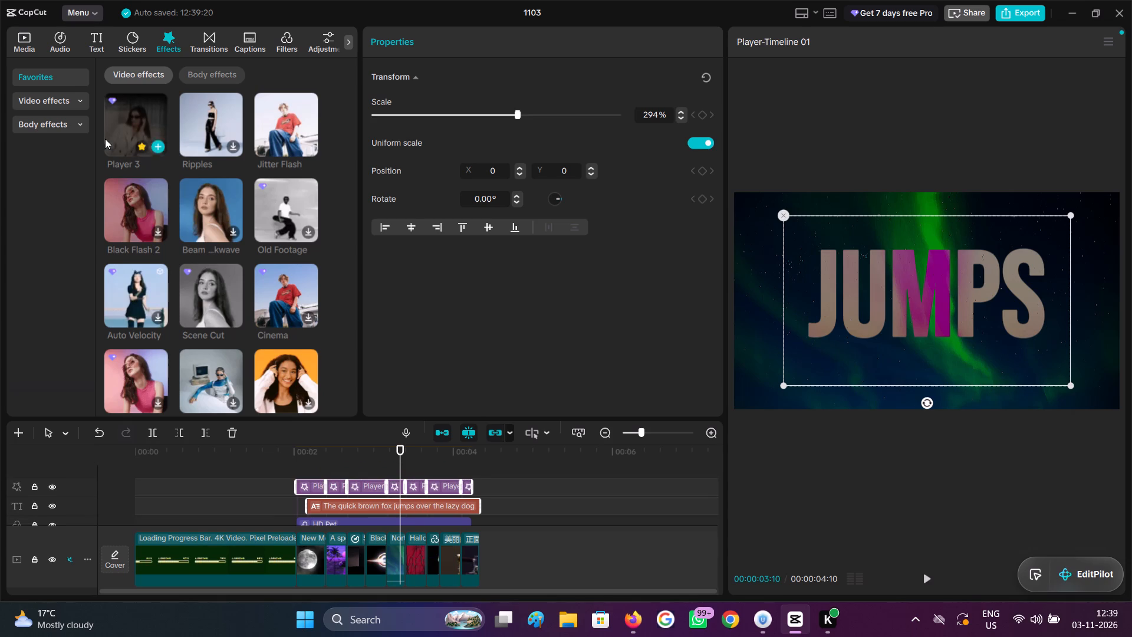
drag(145, 130, 297, 473)
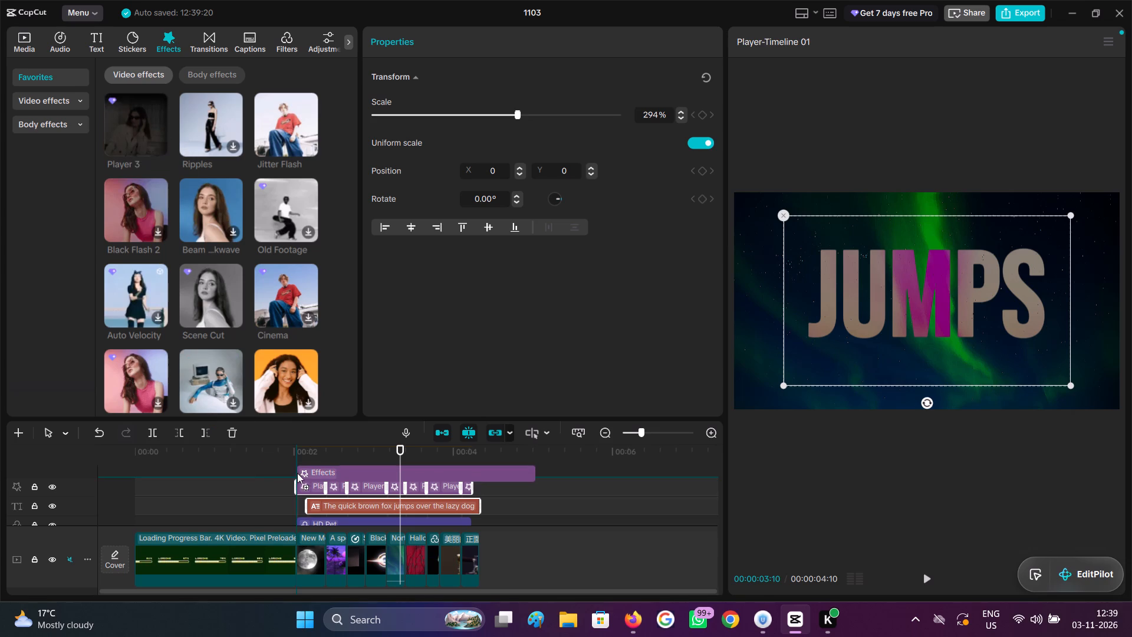
drag(297, 473, 298, 471)
drag(298, 471, 304, 471)
Trim the new Player 3 effect so that it ends at 00:00:04:10.
scroll(478, 473, down, 1)
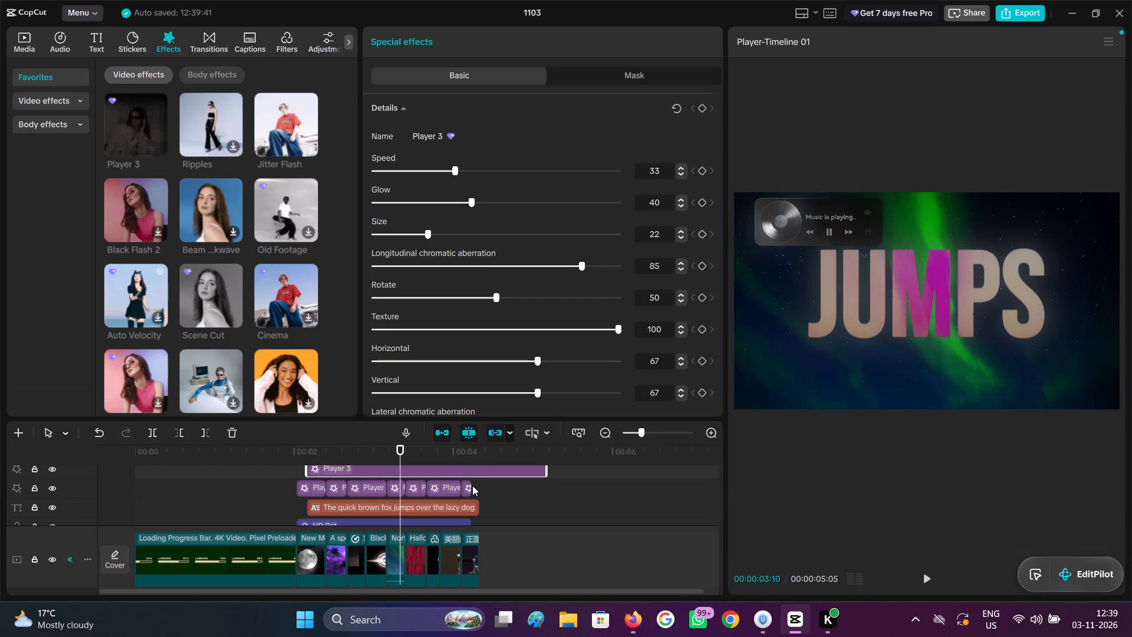
double_click(478, 490)
click(477, 467)
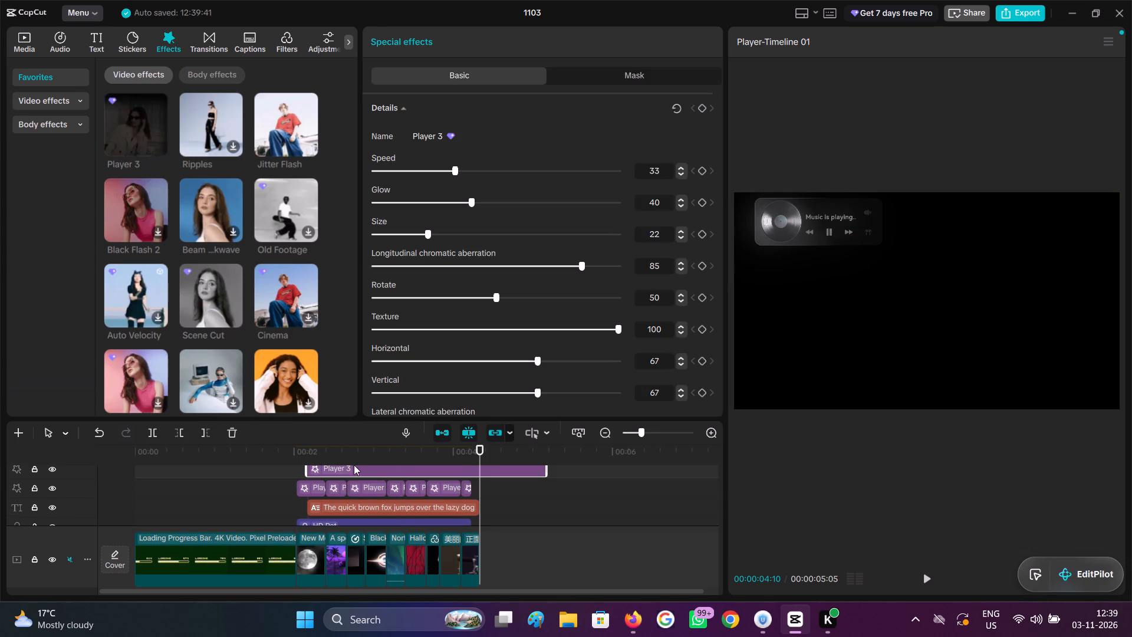
click(205, 434)
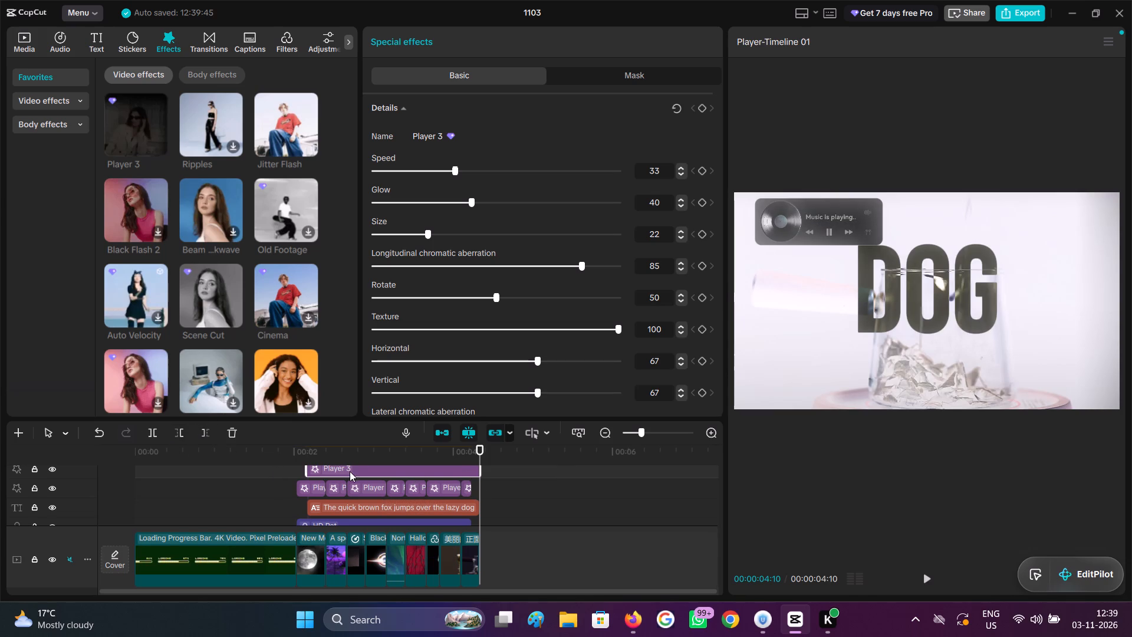
Move the new Player 3 effect between the segmented effect track and the caption layer.
drag(419, 477, 415, 503)
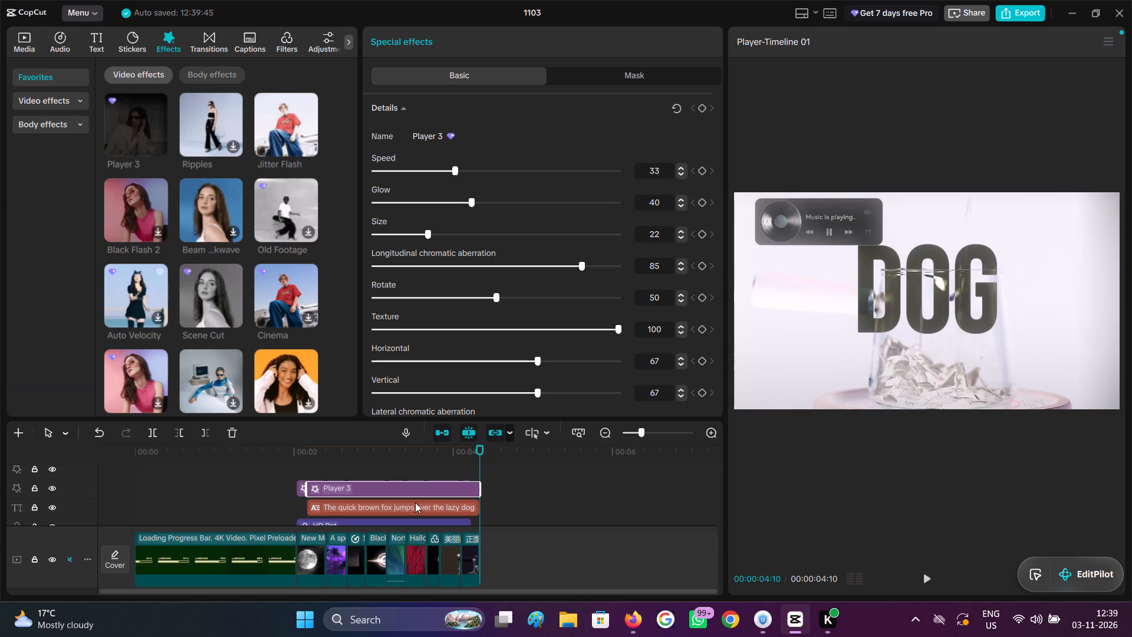
drag(415, 503, 413, 510)
drag(409, 493, 417, 493)
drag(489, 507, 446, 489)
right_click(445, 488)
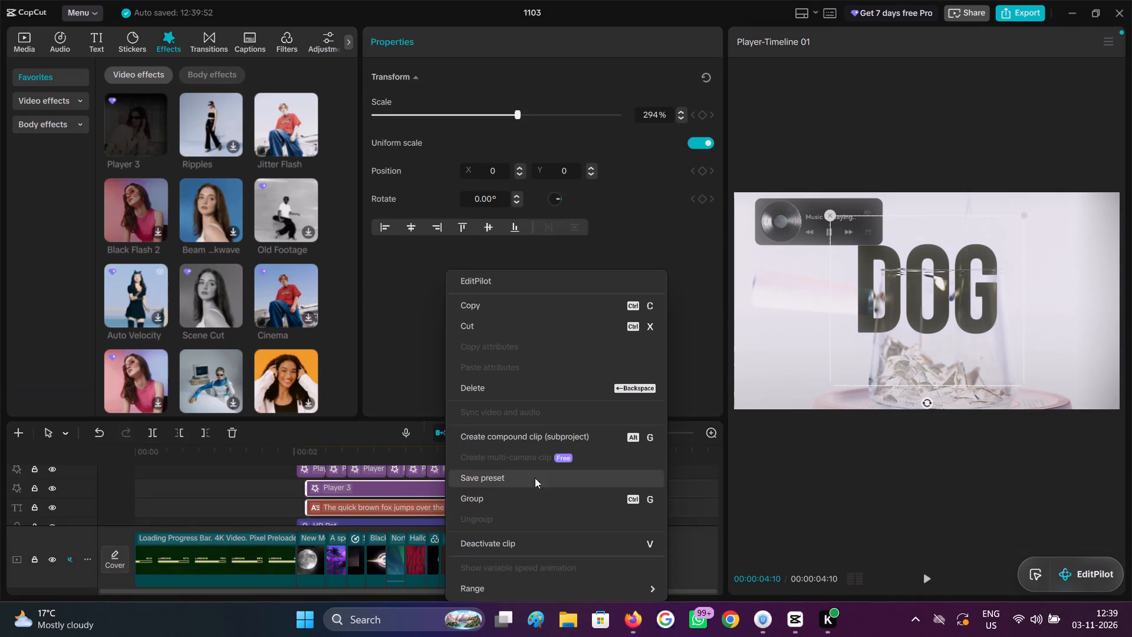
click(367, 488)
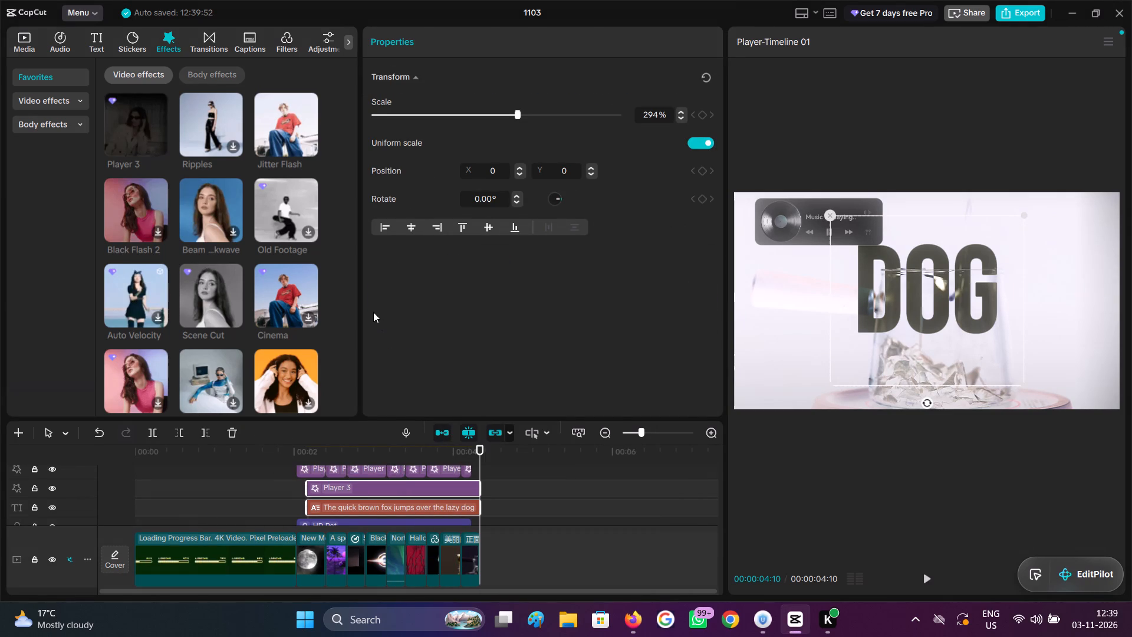
Set the new Player 3 effect's Glow to 0, Texture to 0 and Rotate to 81.
click(399, 504)
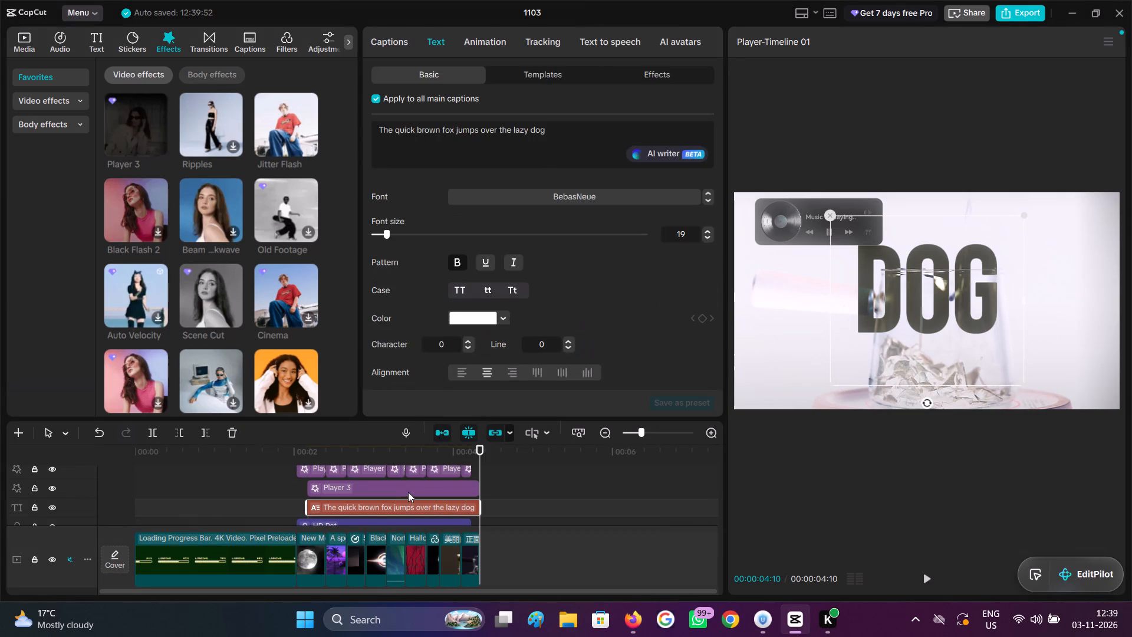
click(408, 492)
drag(432, 207, 290, 203)
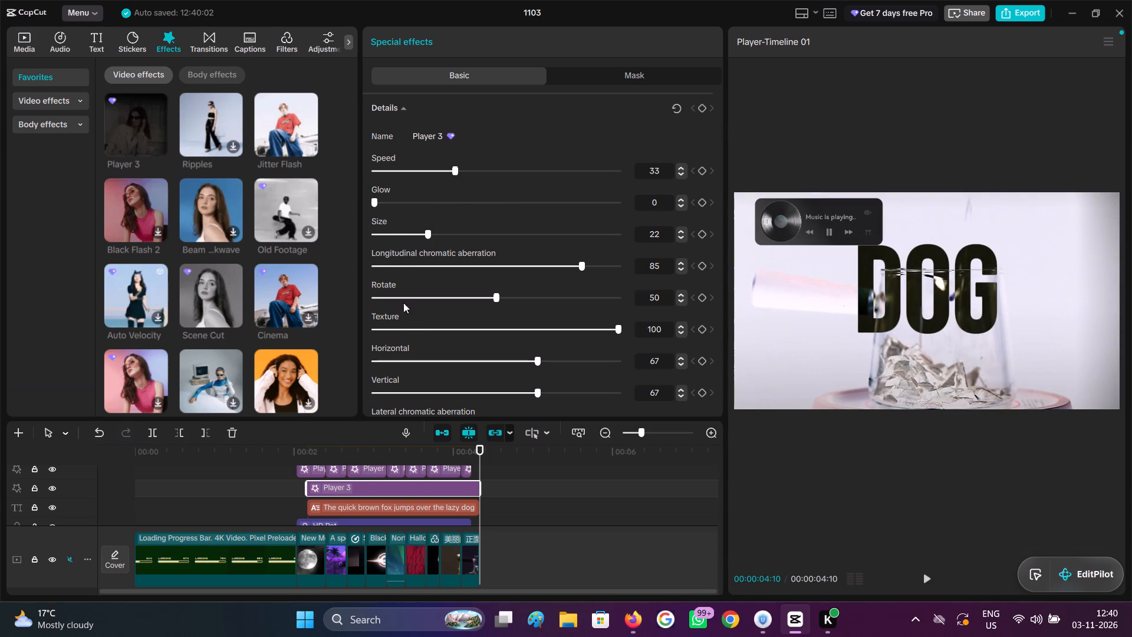
drag(385, 330, 242, 330)
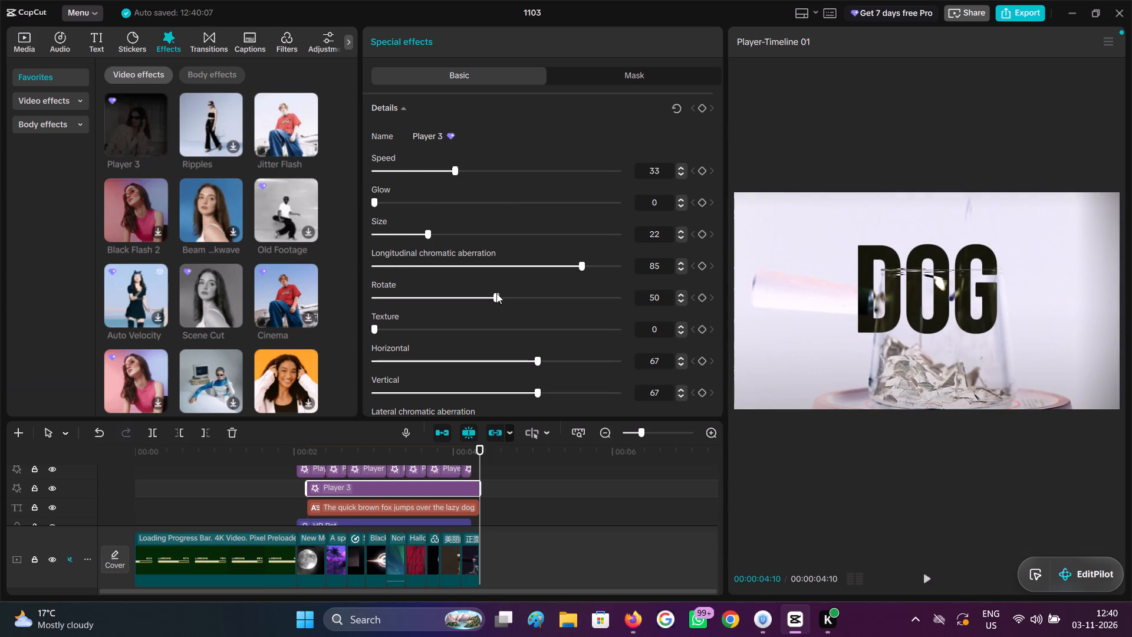
drag(497, 293, 573, 294)
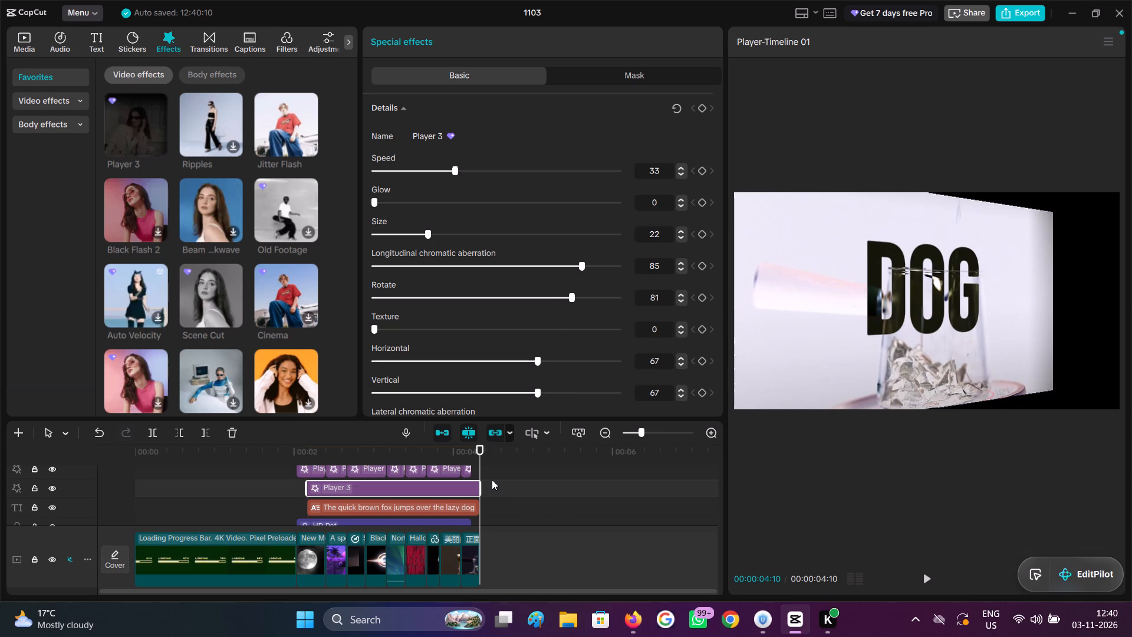
Combine the caption and the new full-length Player 3 effect into a compound clip.
scroll(489, 481, up, 1)
scroll(489, 481, down, 1)
drag(489, 507, 456, 484)
right_click(455, 484)
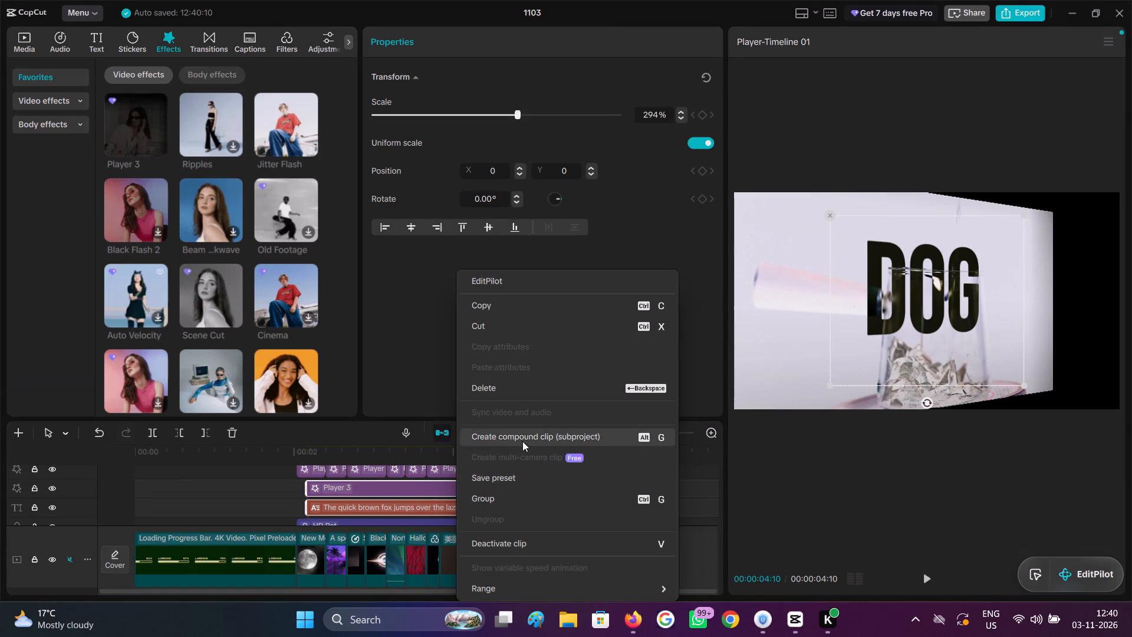
click(523, 439)
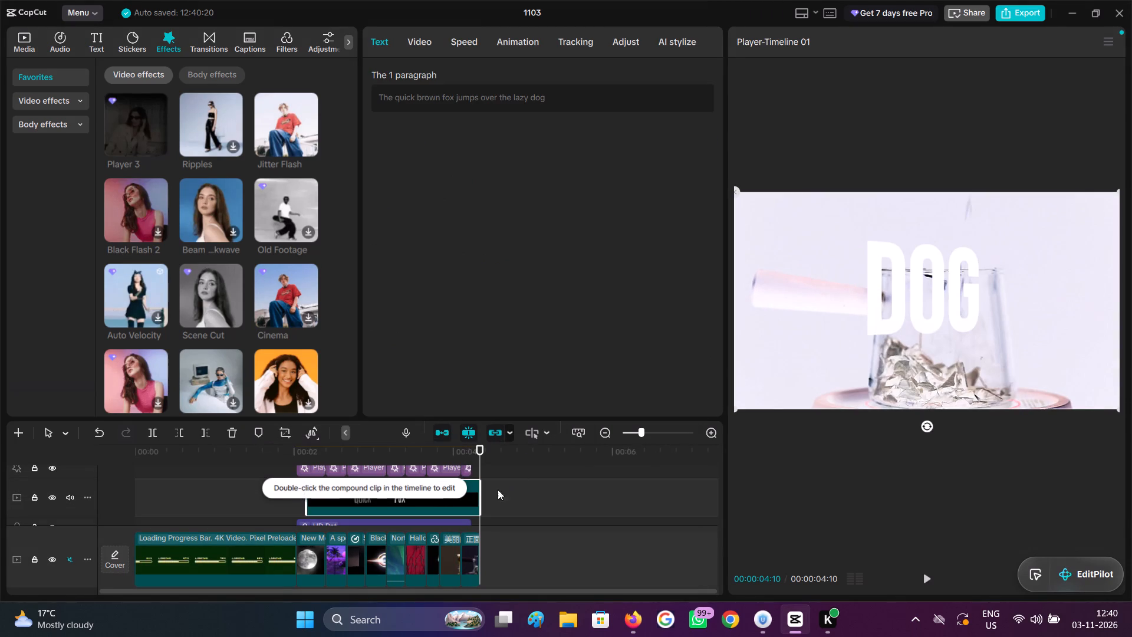
Hide the track of segmented Player 3 effects and preview the sequence from 00:00:02:05.
scroll(443, 483, up, 2)
click(308, 472)
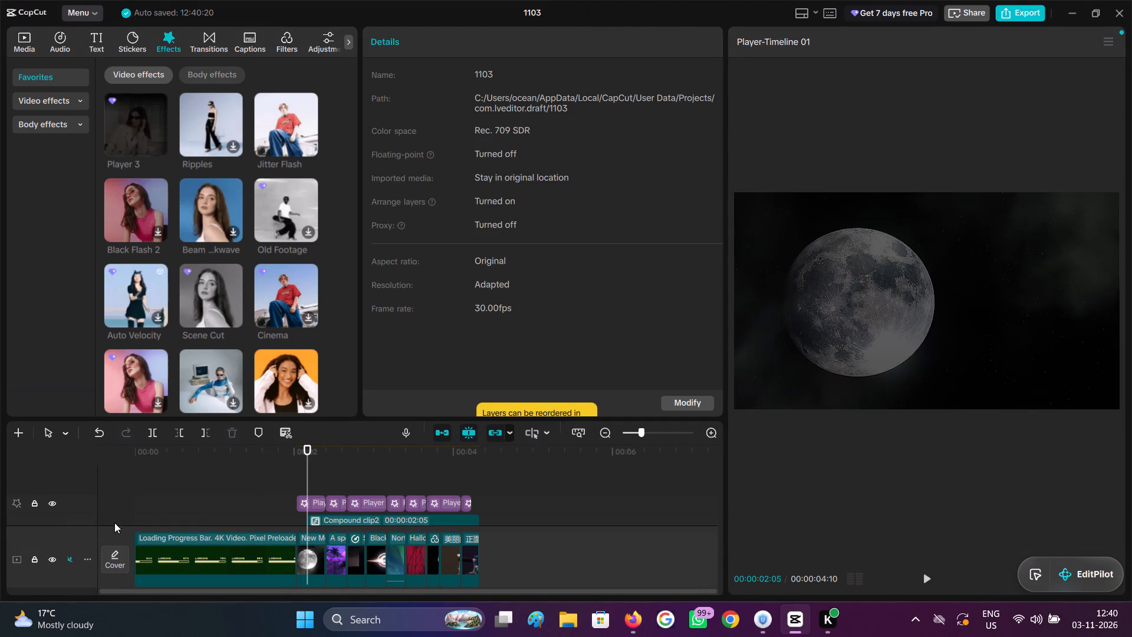
click(50, 506)
key(space)
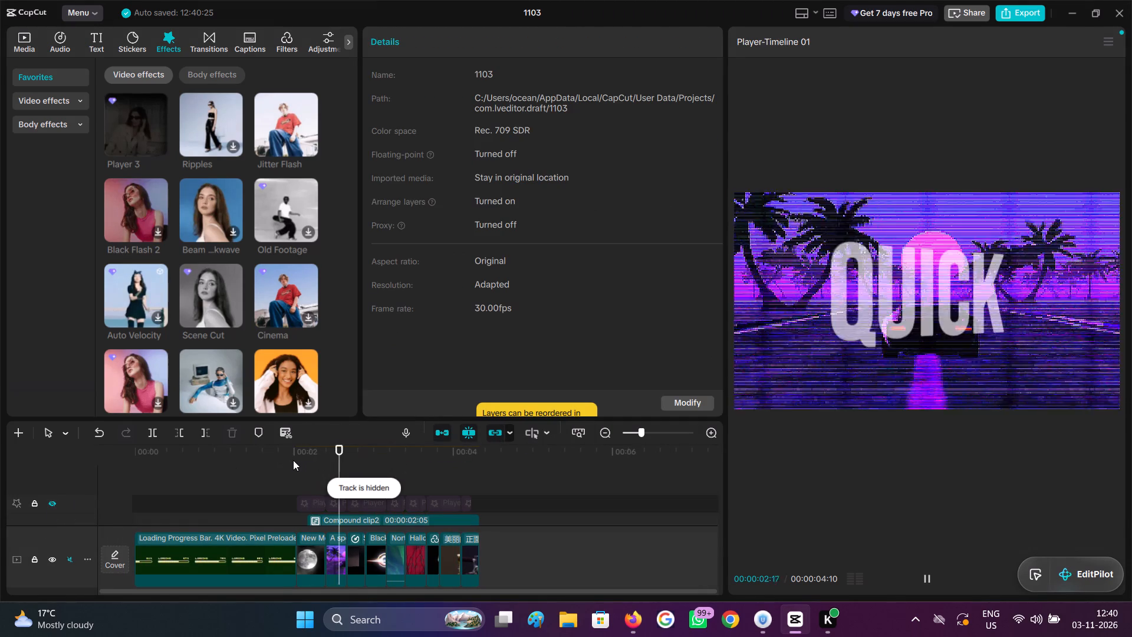
key(space)
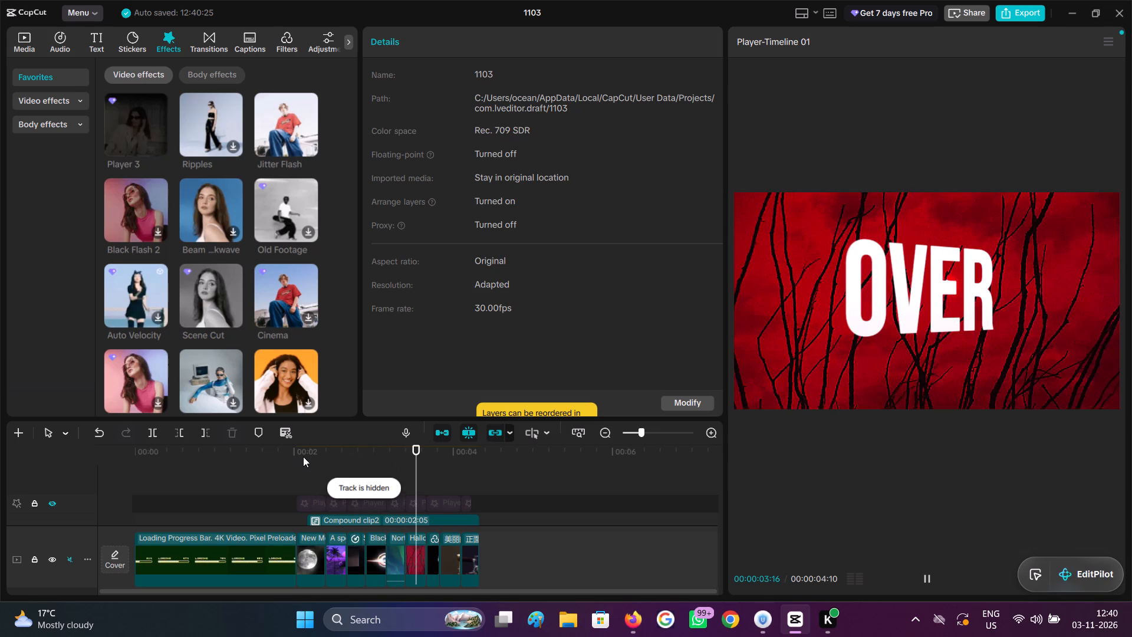
Examine the compound caption clip's Video, Speed, Animation, Tracking and Adjust settings.
scroll(400, 488, down, 2)
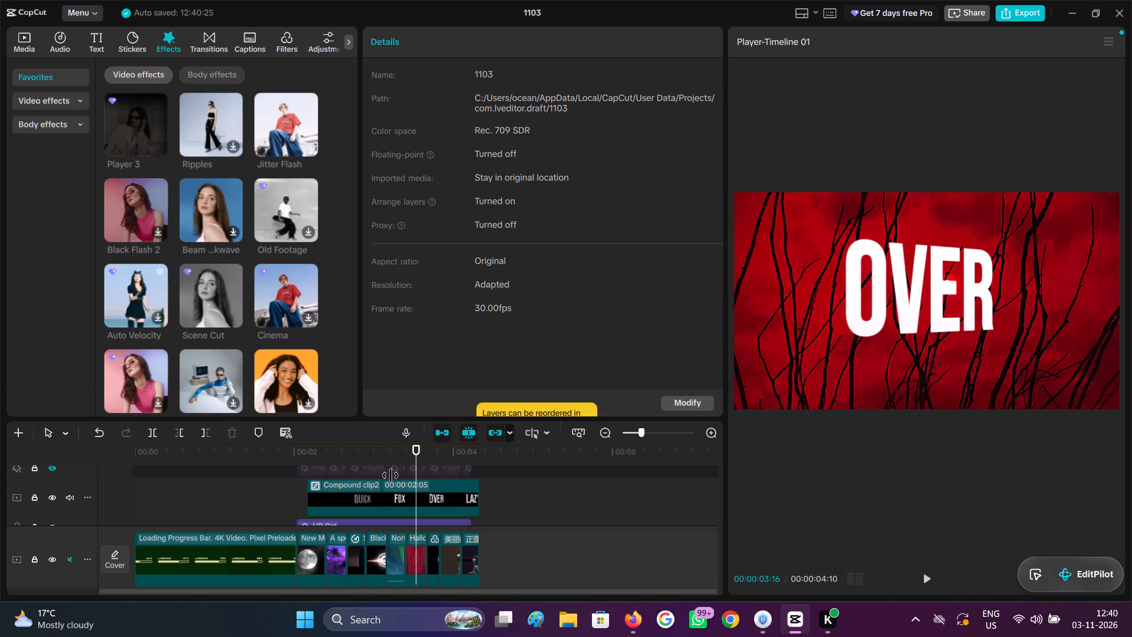
click(387, 499)
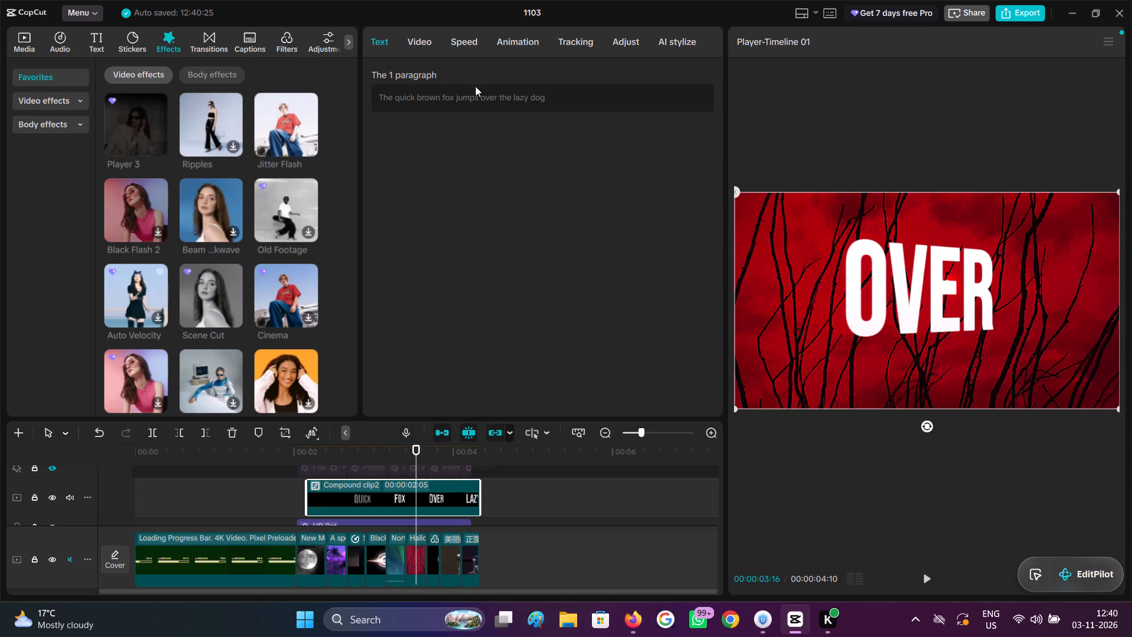
click(429, 47)
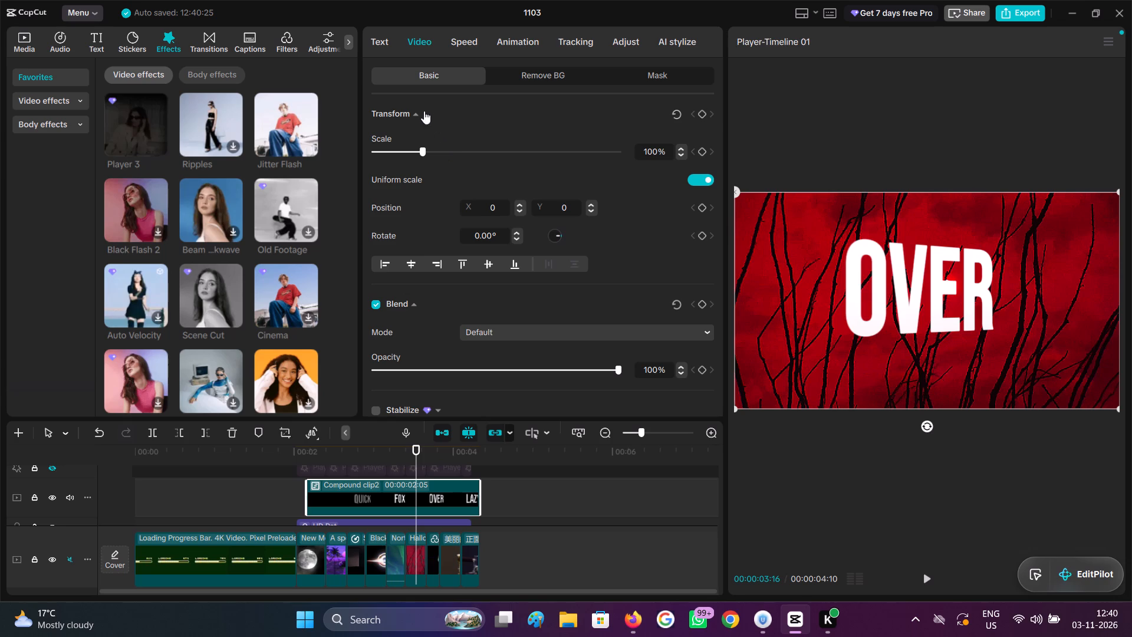
click(470, 42)
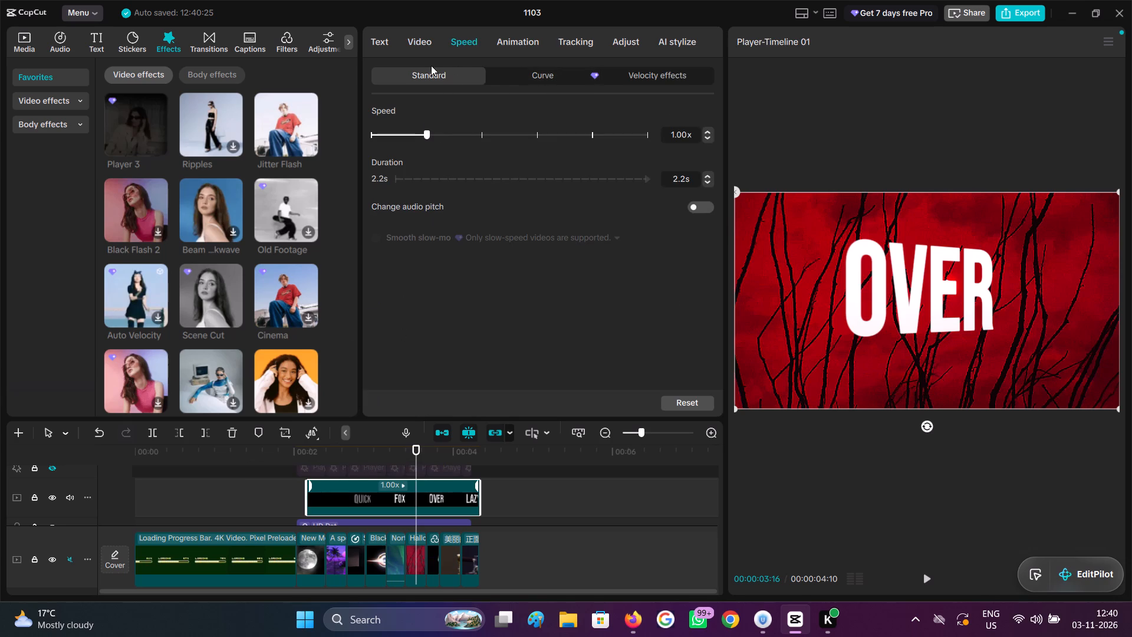
click(516, 44)
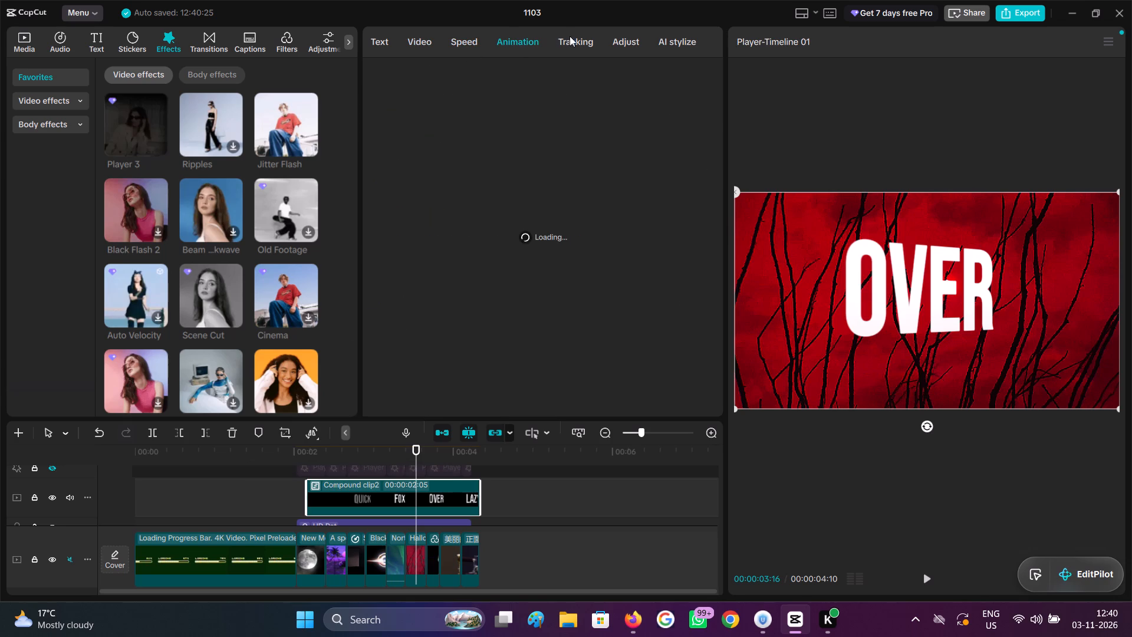
click(571, 46)
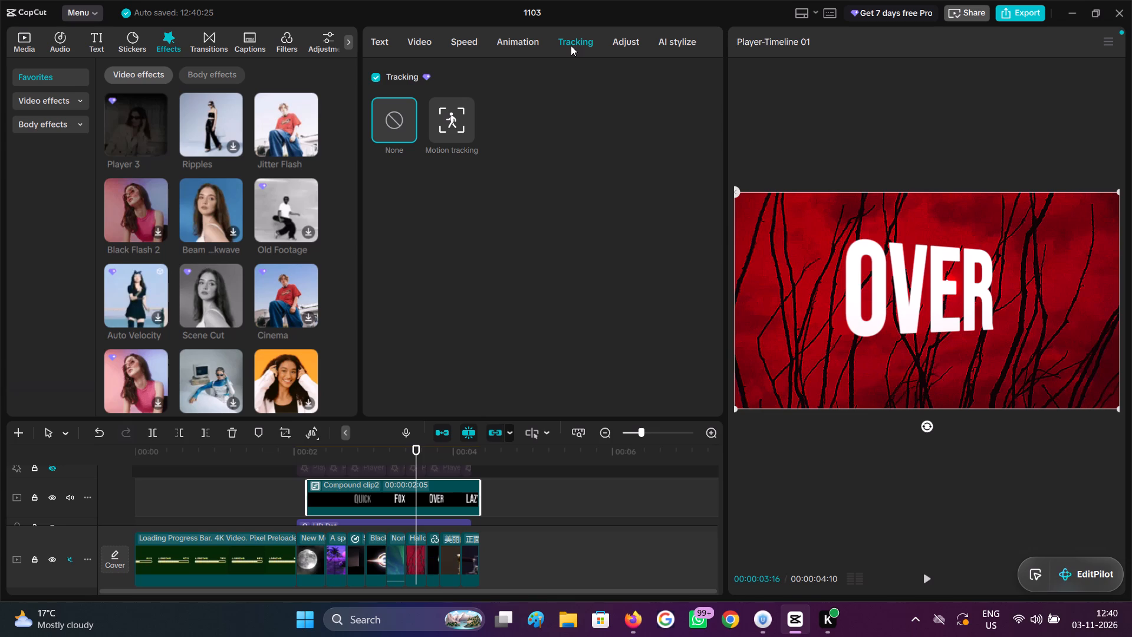
click(638, 45)
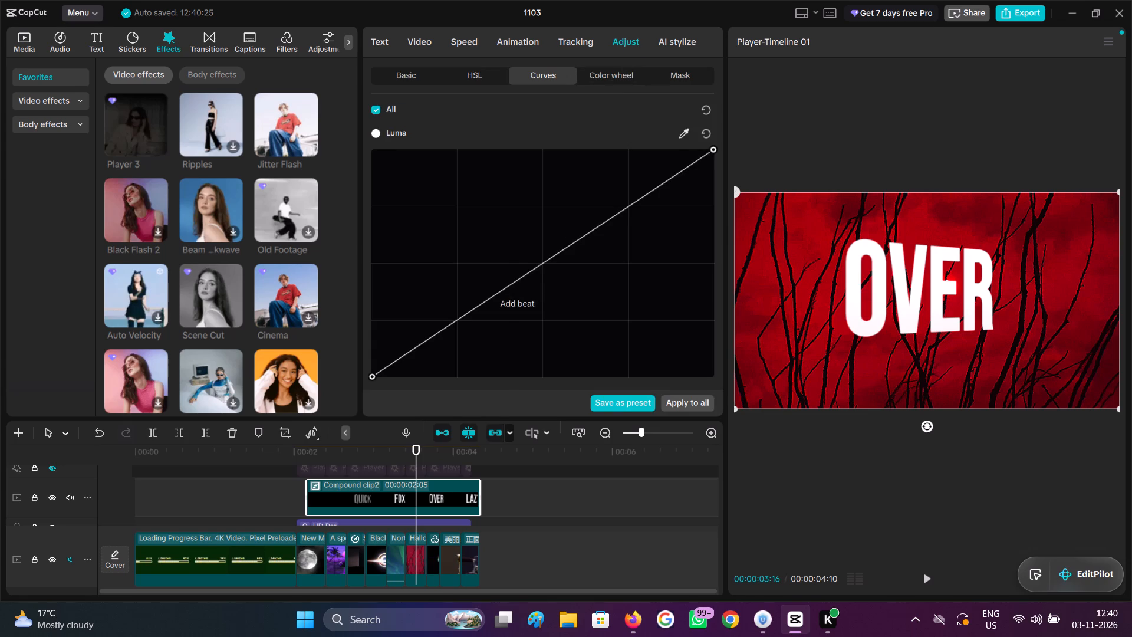
scroll(505, 287, down, 2)
drag(372, 304, 313, 40)
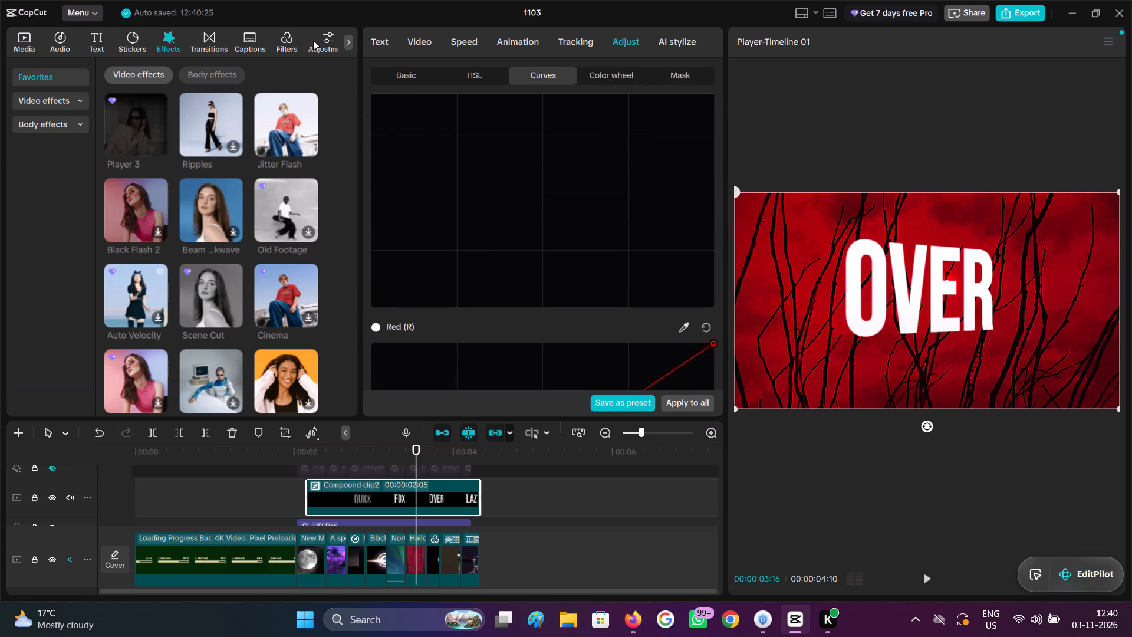
drag(313, 40, 351, 316)
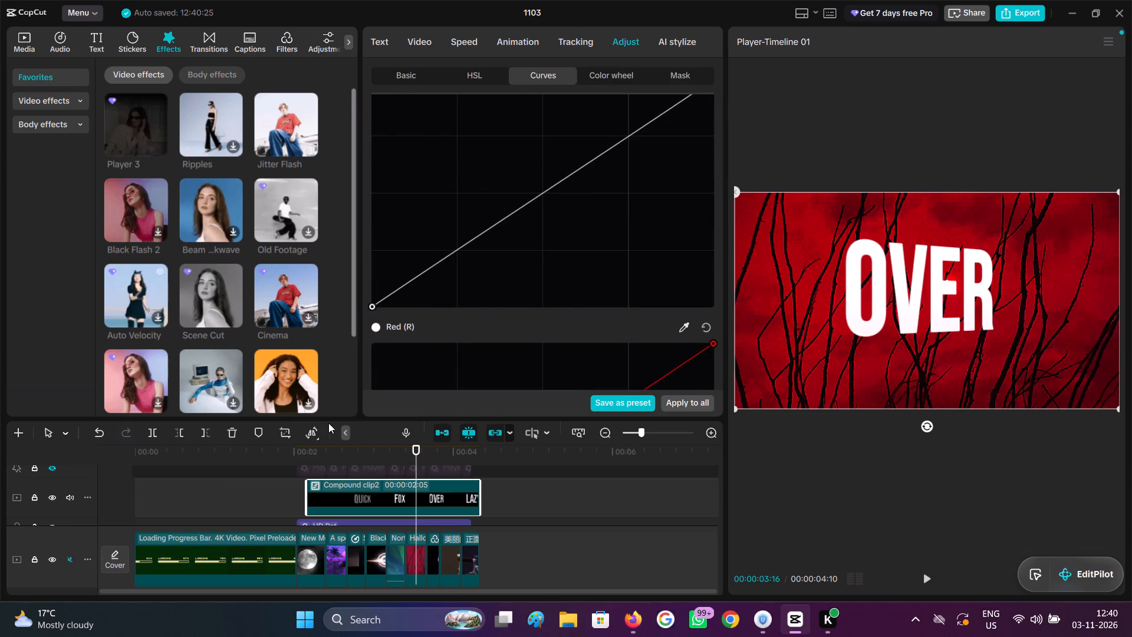
Scrub the sequence from 00:00:02:07 to 00:00:03:12 to examine the compound caption over the footage.
click(314, 470)
scroll(312, 474, up, 2)
click(312, 474)
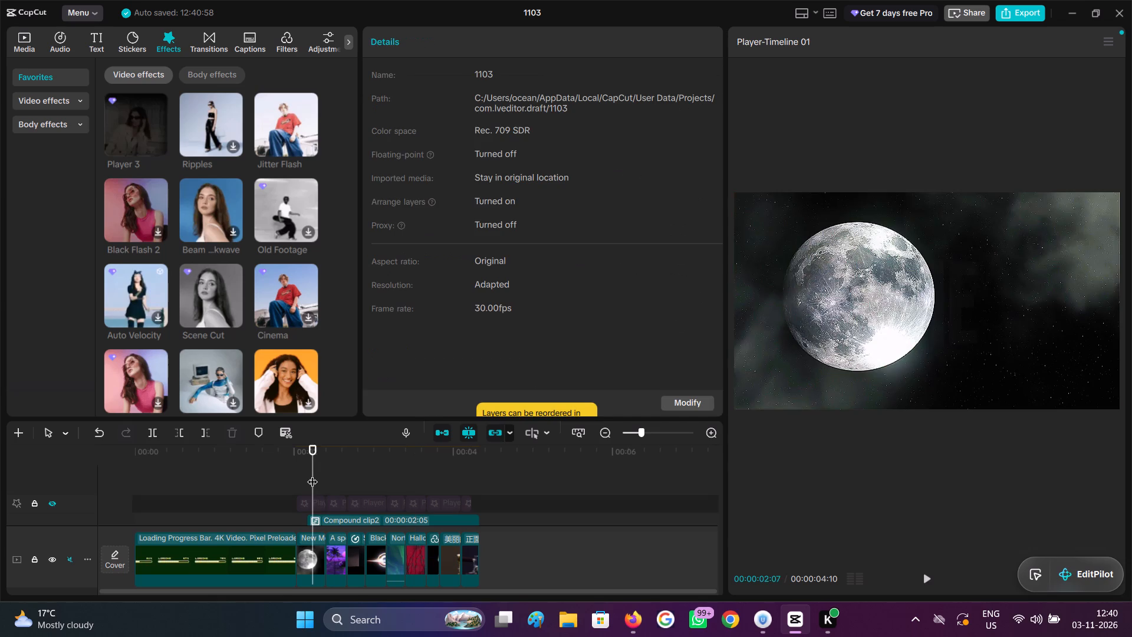
drag(312, 474, 390, 500)
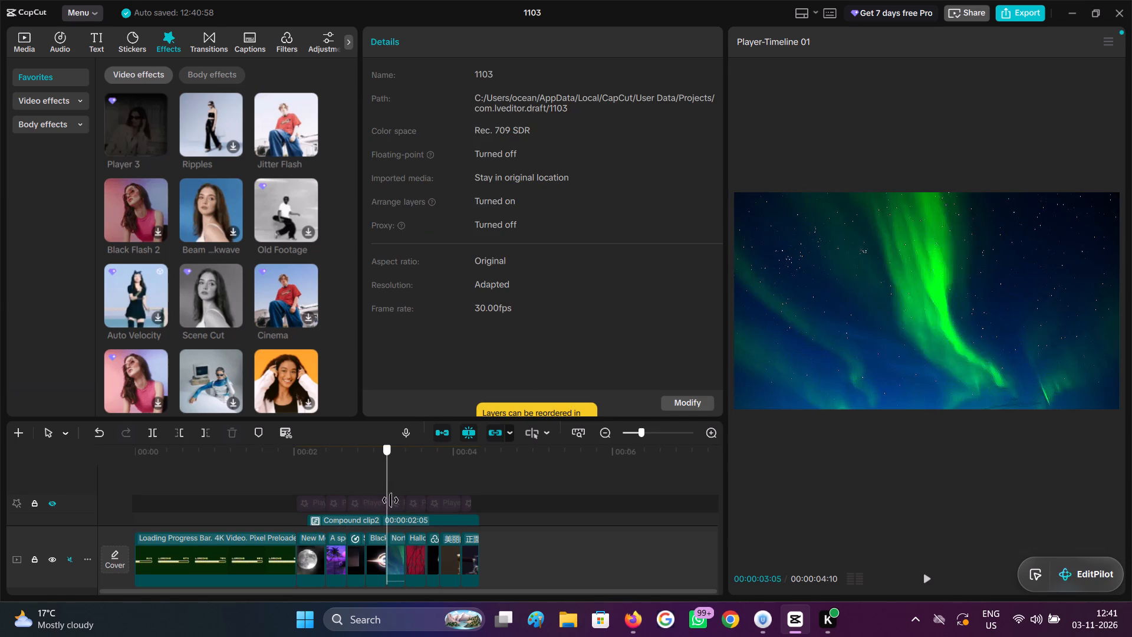
drag(390, 500, 407, 507)
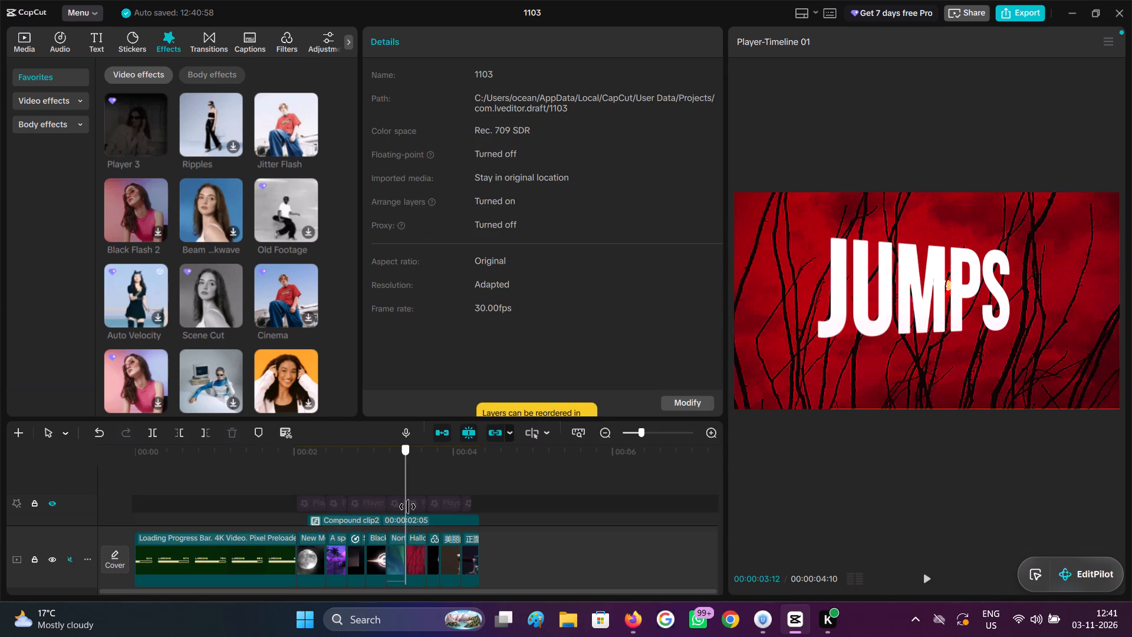
drag(407, 507, 404, 506)
scroll(378, 493, down, 2)
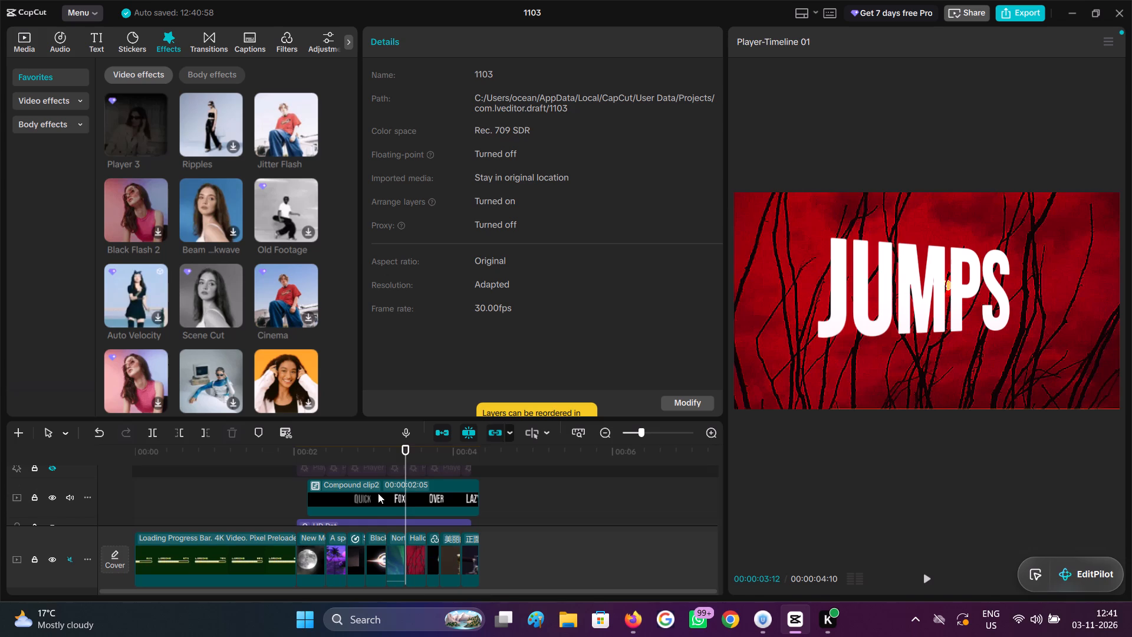
Undo the segmented effect track's hiding and the compound clip's creation, and scrub through the word OVER to check the blend.
key(ctrl+z)
key(ctrl+z)
key(ctrl+z)
key(ctrl+z)
key(ctrl+z)
key(ctrl+z)
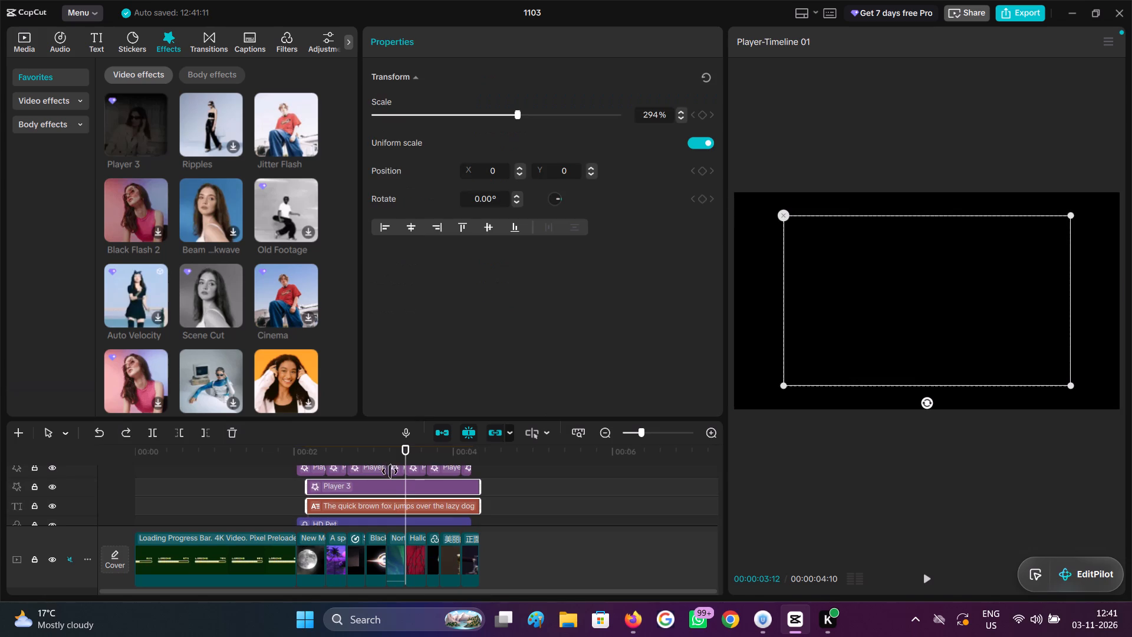
scroll(423, 495, up, 2)
drag(406, 473, 417, 477)
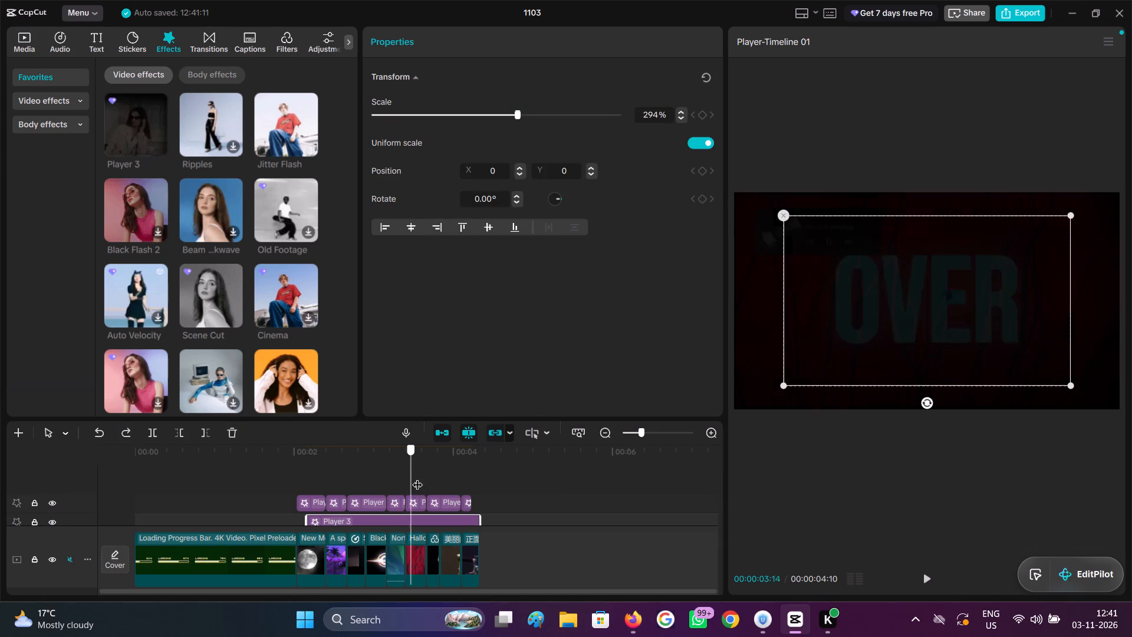
drag(417, 477, 422, 480)
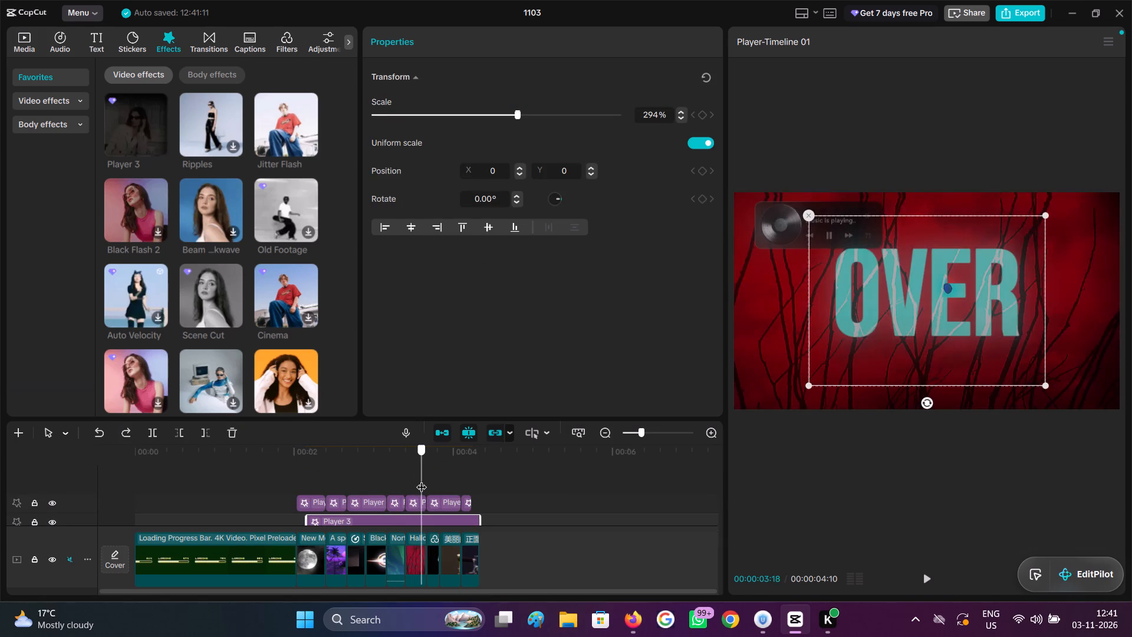
drag(422, 480, 423, 480)
scroll(423, 480, down, 2)
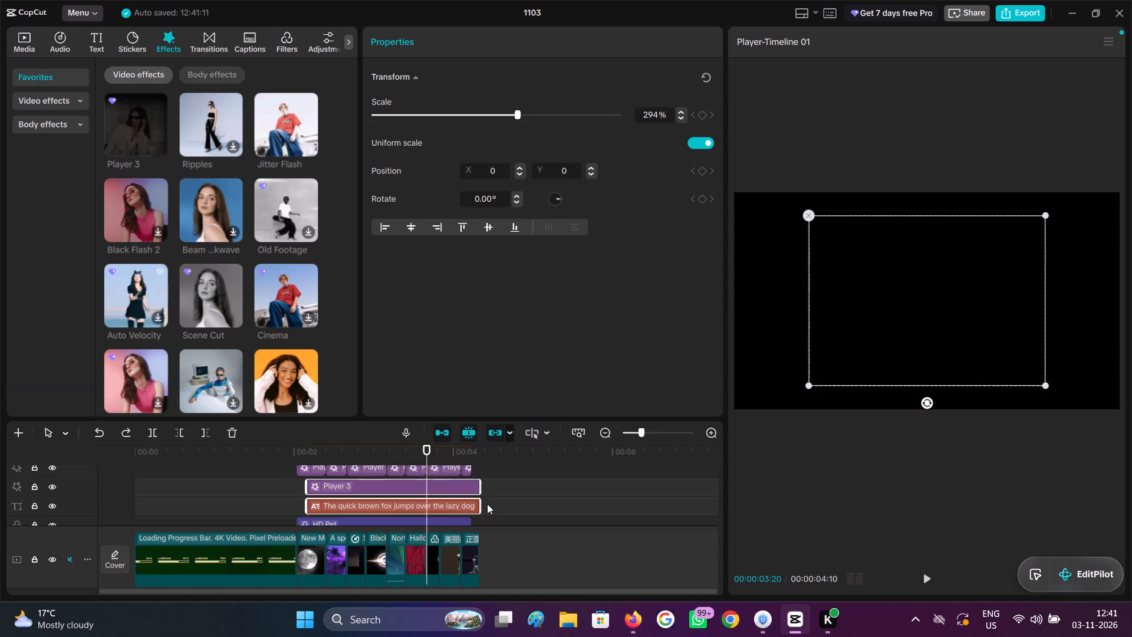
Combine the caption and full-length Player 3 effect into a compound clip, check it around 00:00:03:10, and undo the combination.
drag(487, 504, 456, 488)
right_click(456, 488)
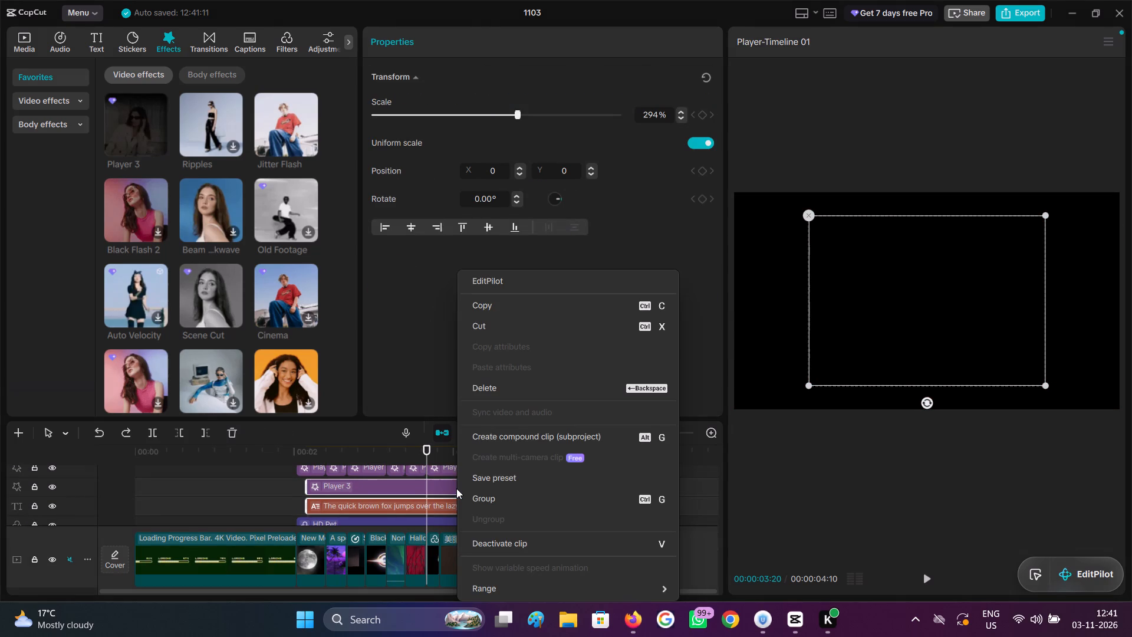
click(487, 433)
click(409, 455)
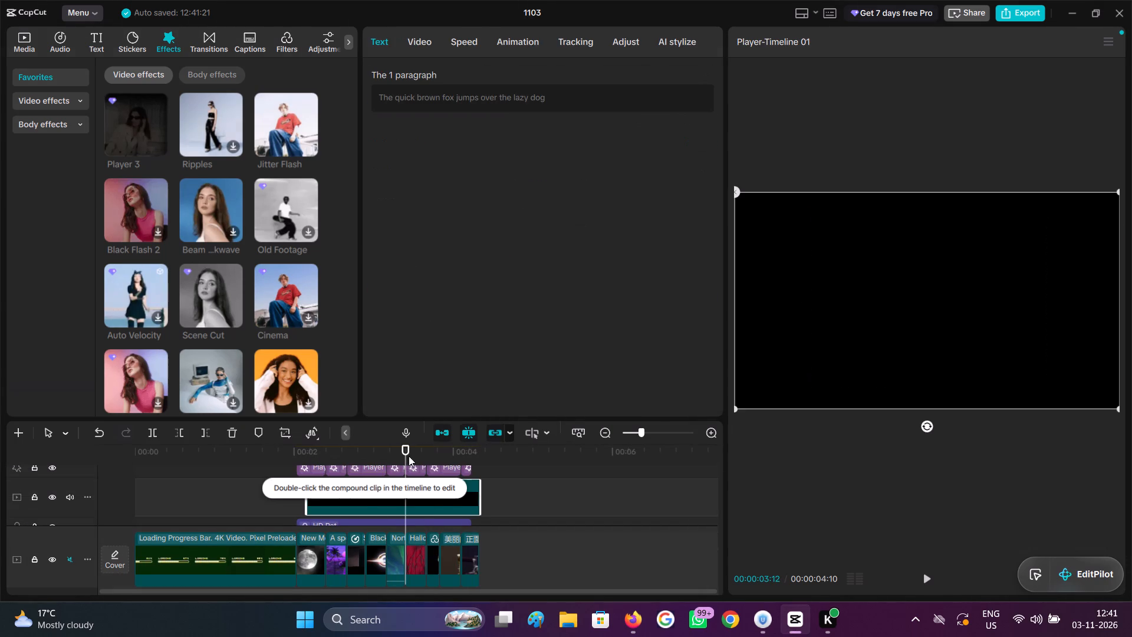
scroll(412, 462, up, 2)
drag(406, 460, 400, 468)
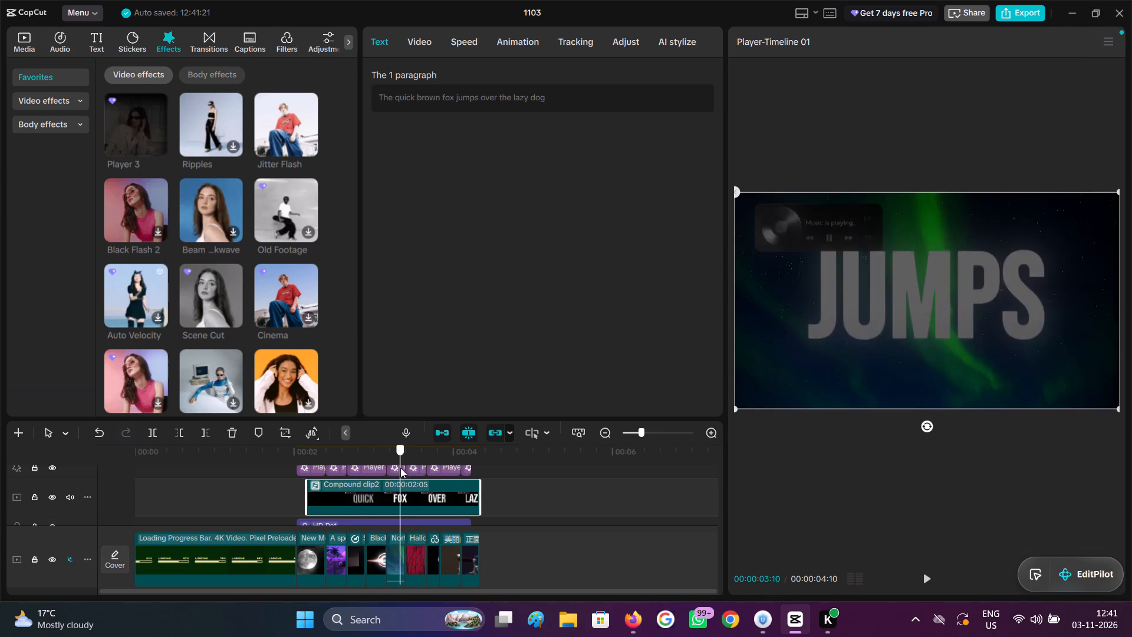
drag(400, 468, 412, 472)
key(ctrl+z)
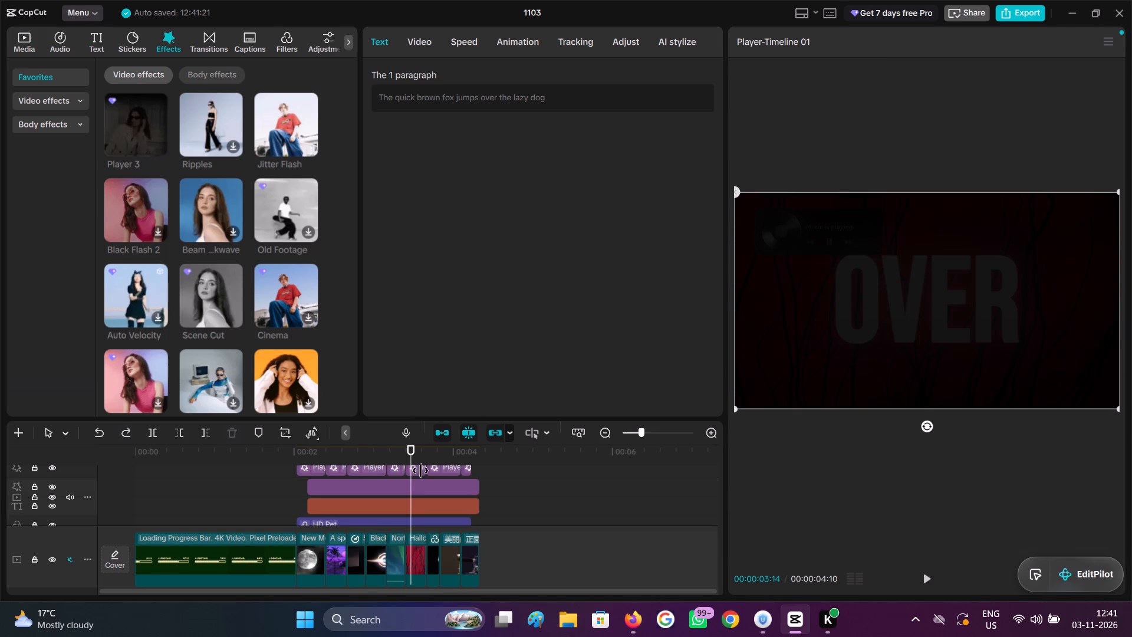
Add the Scene Cut effect at the timeline's start above the loading progress bar clip and preview it.
click(294, 493)
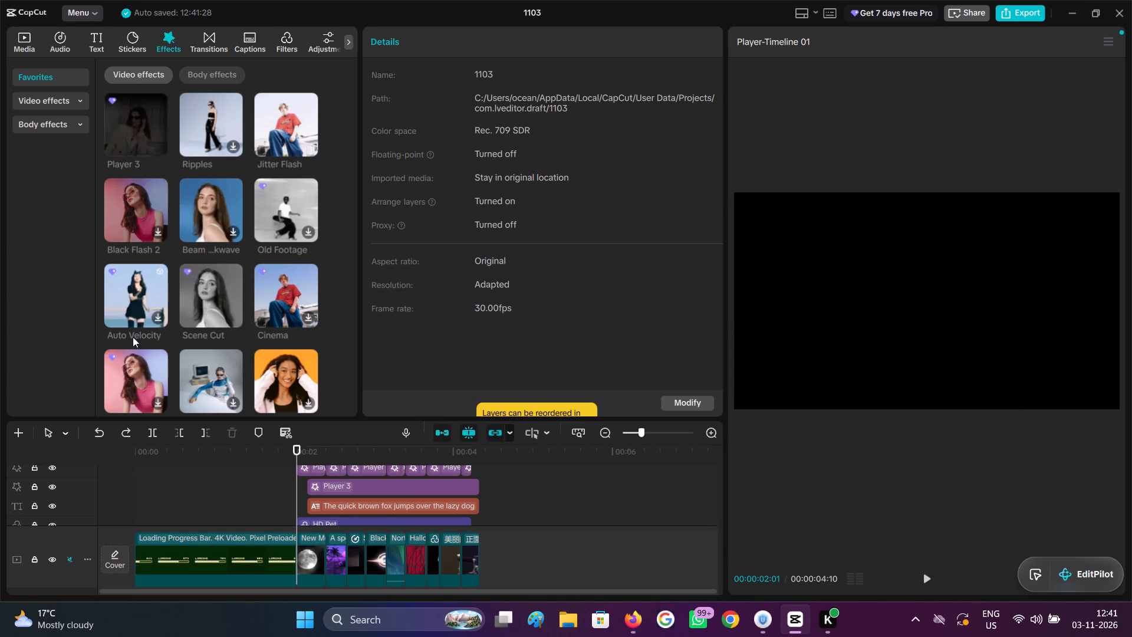
click(266, 500)
click(243, 549)
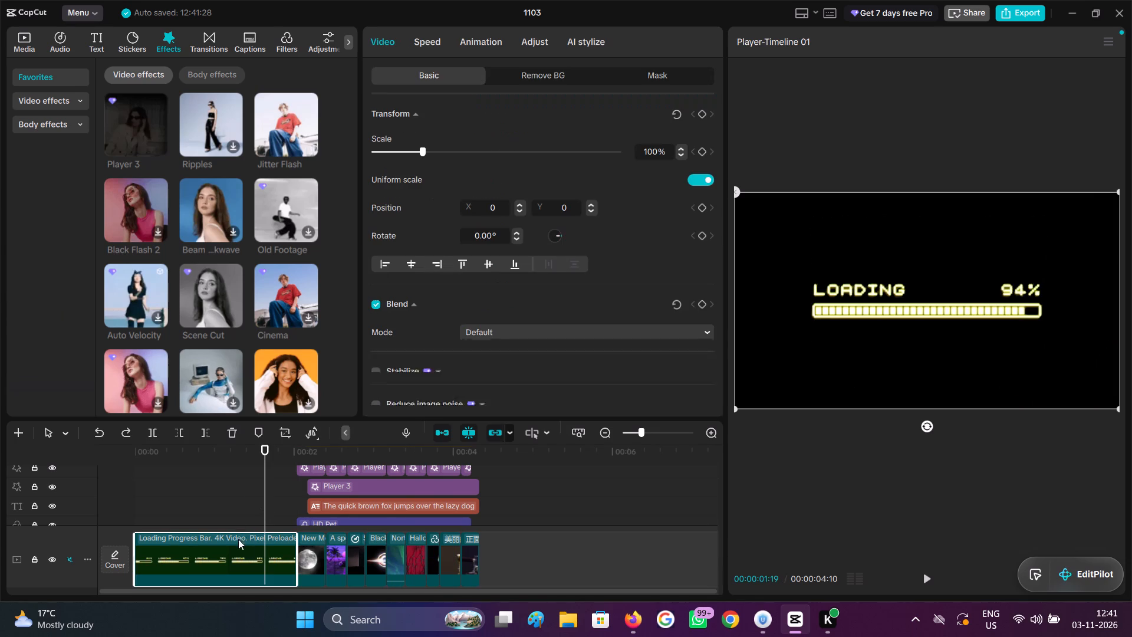
drag(190, 291, 191, 359)
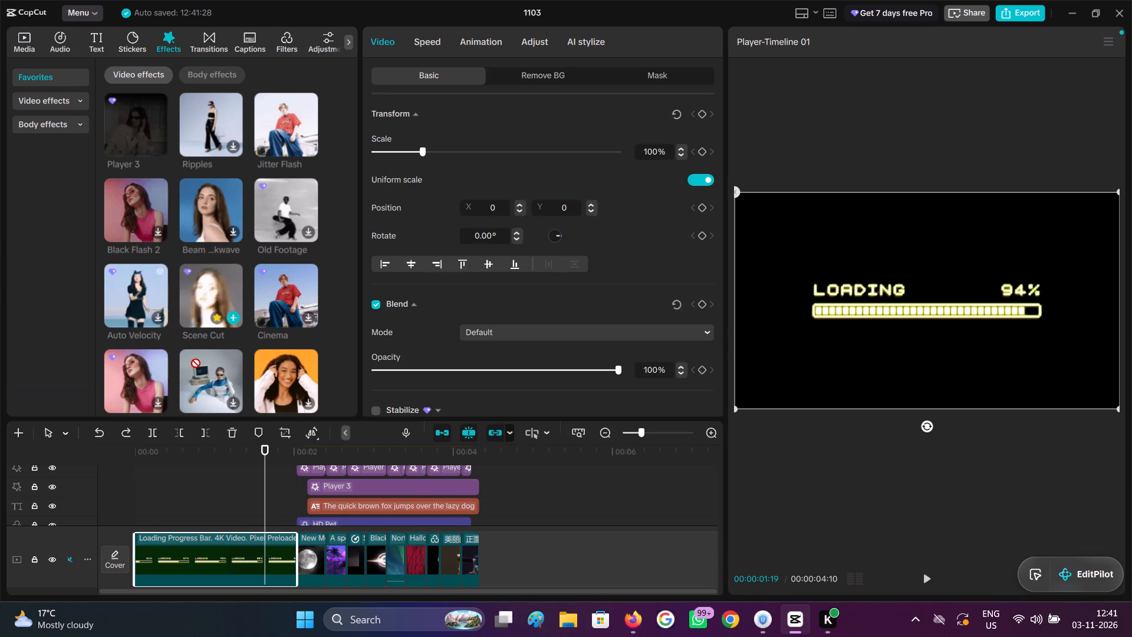
drag(191, 359, 135, 521)
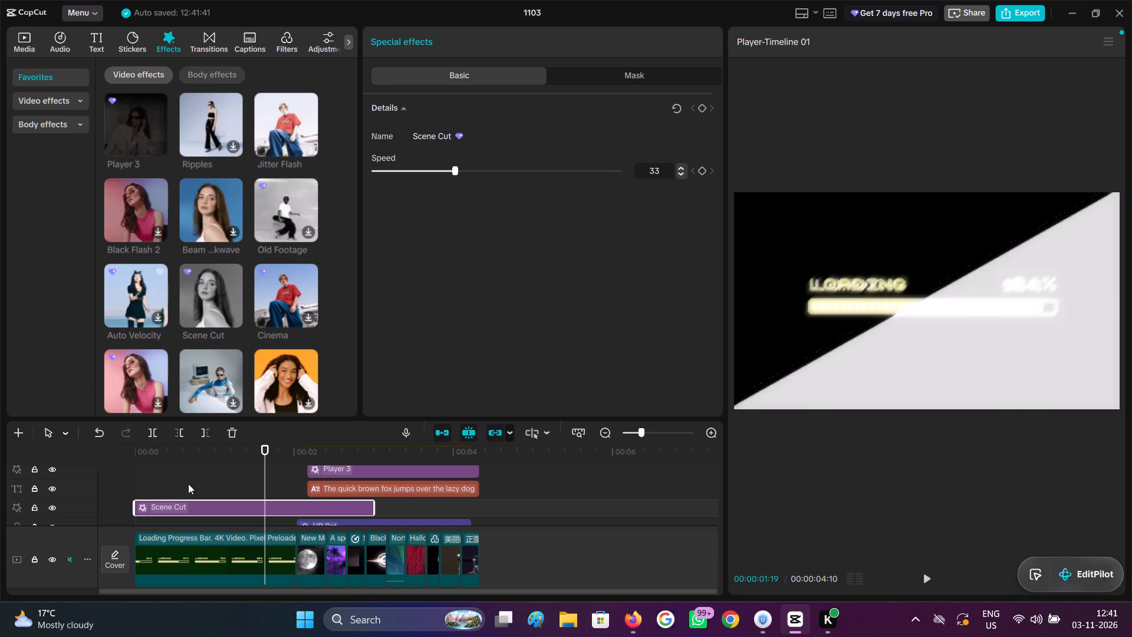
click(188, 484)
drag(188, 483, 124, 485)
key(space)
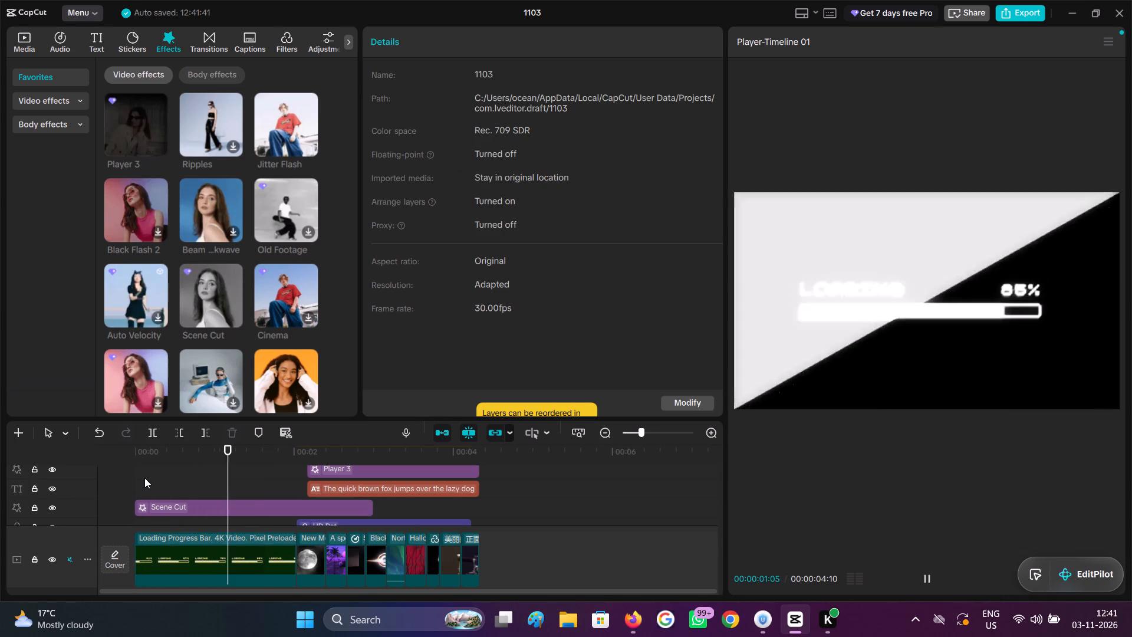
key(space)
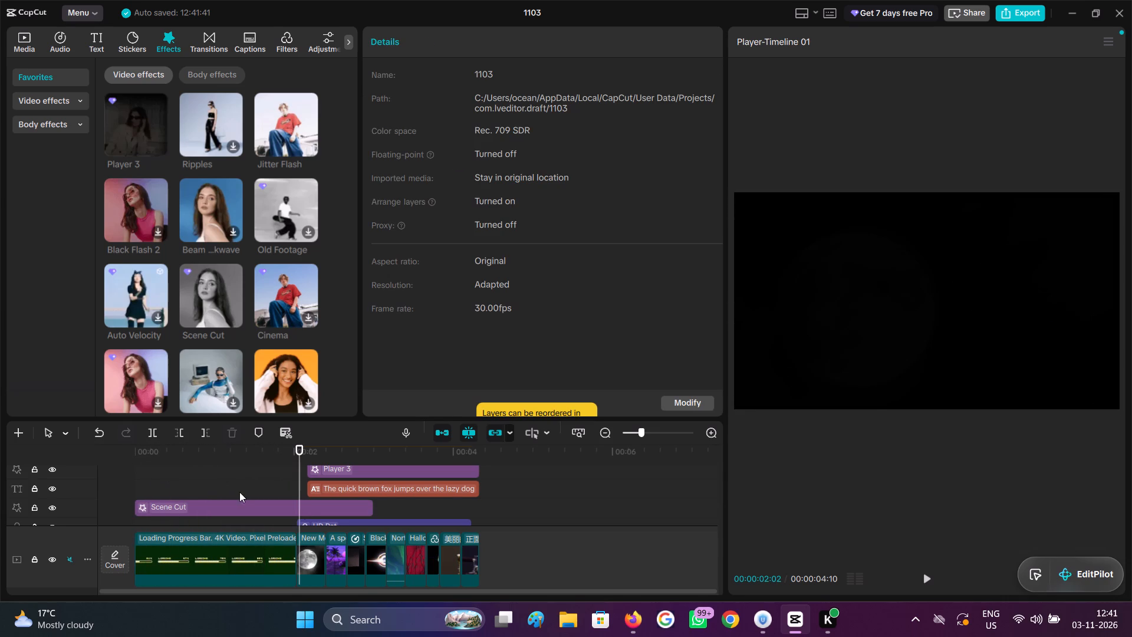
Trim the end of the Scene Cut effect to 00:00:02:01, where the loading clip ends, and scrub back to check it.
drag(297, 490, 292, 488)
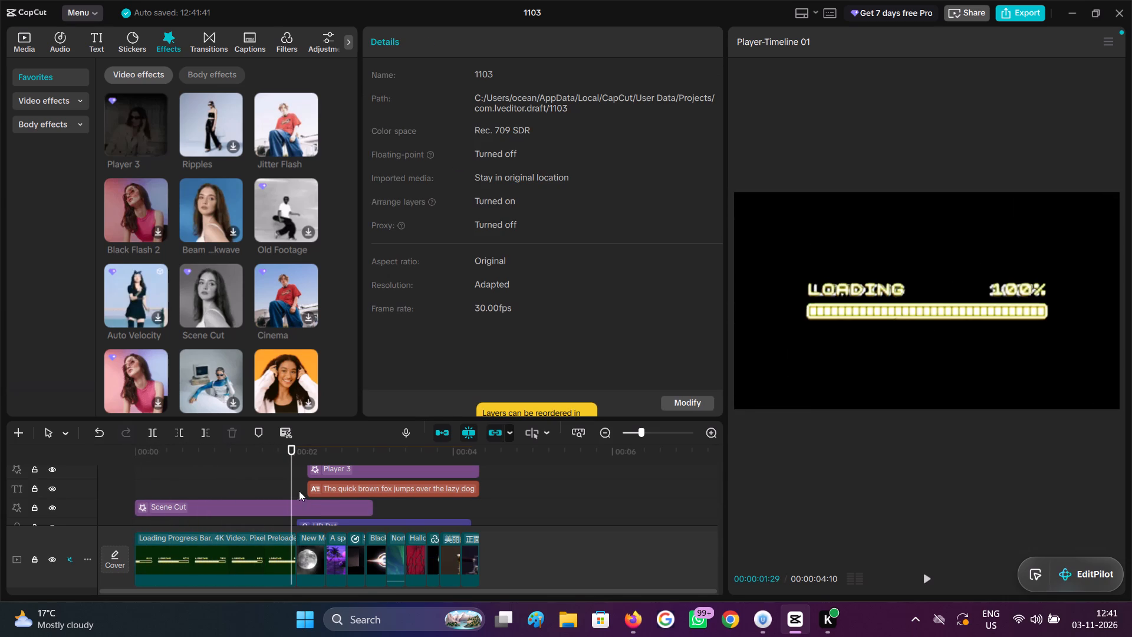
click(294, 486)
click(278, 507)
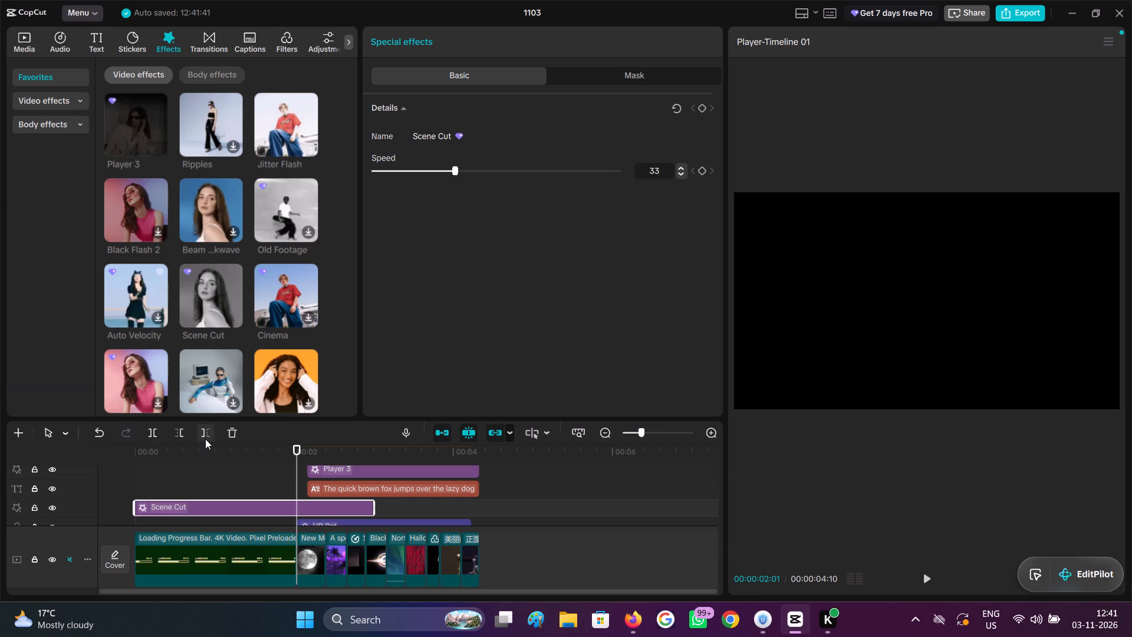
click(205, 439)
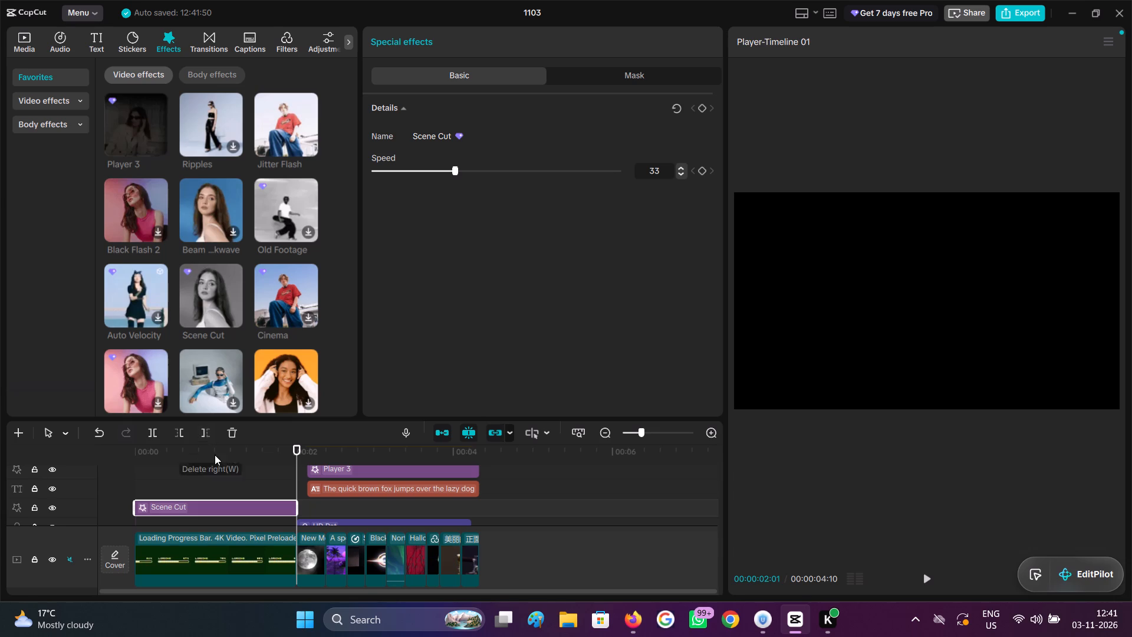
click(275, 469)
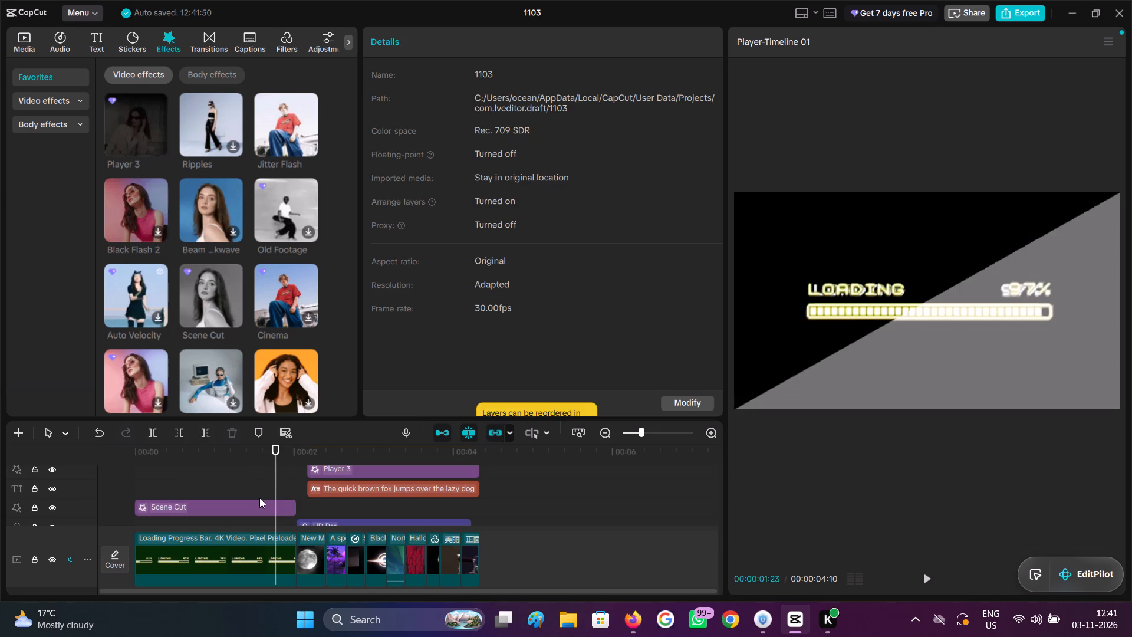
click(251, 479)
drag(251, 479, 199, 487)
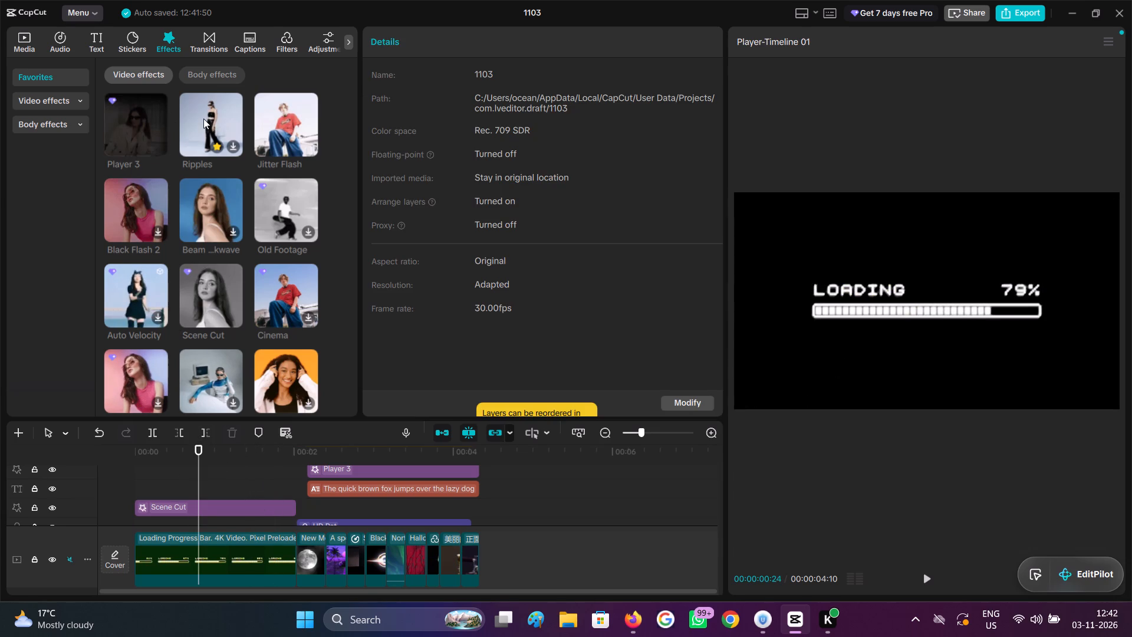
Add the 4K filter at the timeline's start above the loading clip and trim its end to where that clip ends.
click(222, 34)
click(294, 45)
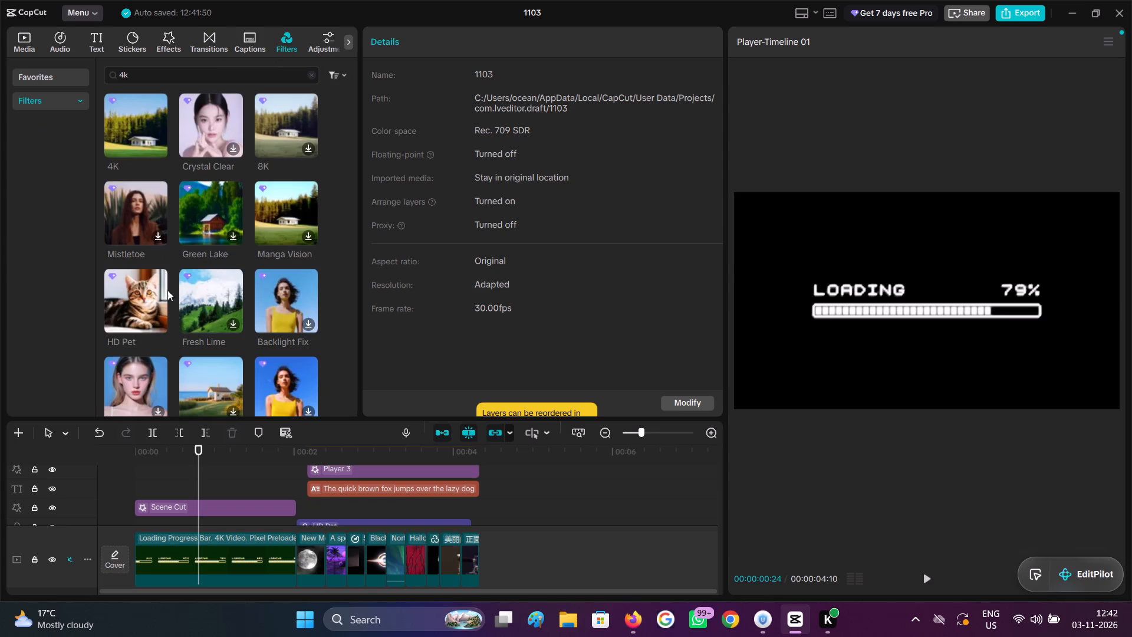
drag(140, 122, 135, 488)
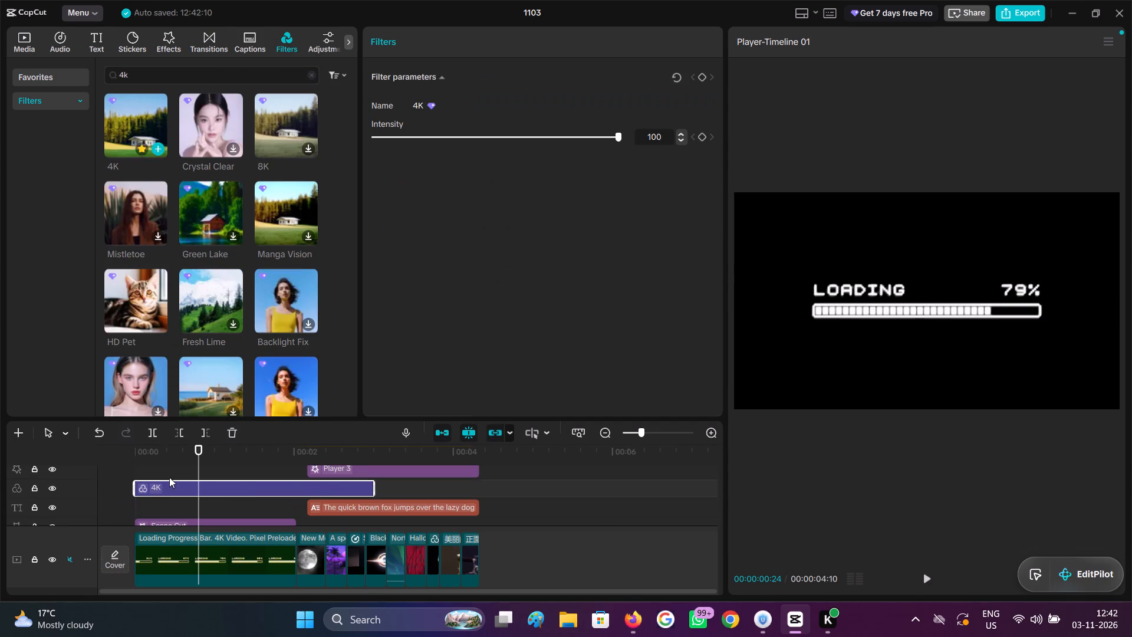
drag(374, 490, 292, 507)
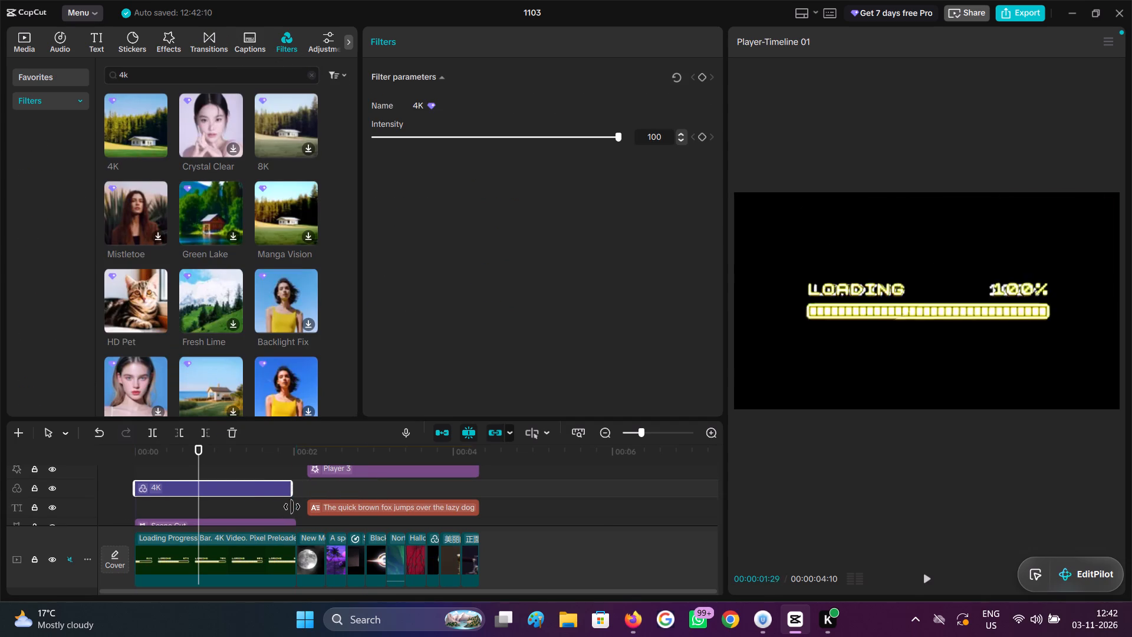
drag(292, 507, 292, 507)
click(292, 507)
click(241, 509)
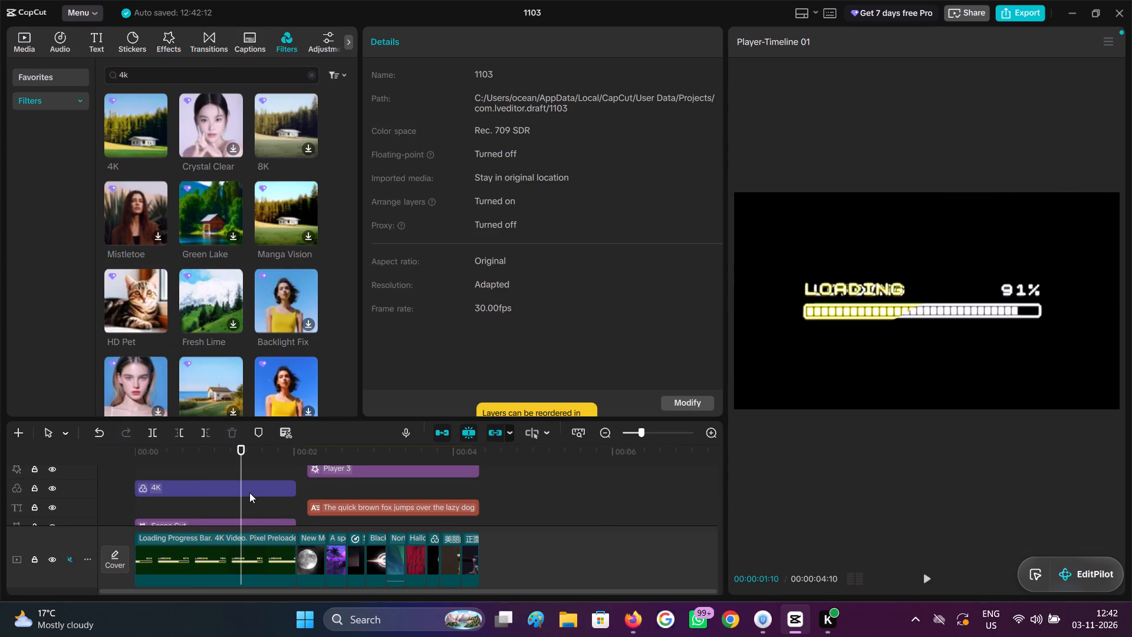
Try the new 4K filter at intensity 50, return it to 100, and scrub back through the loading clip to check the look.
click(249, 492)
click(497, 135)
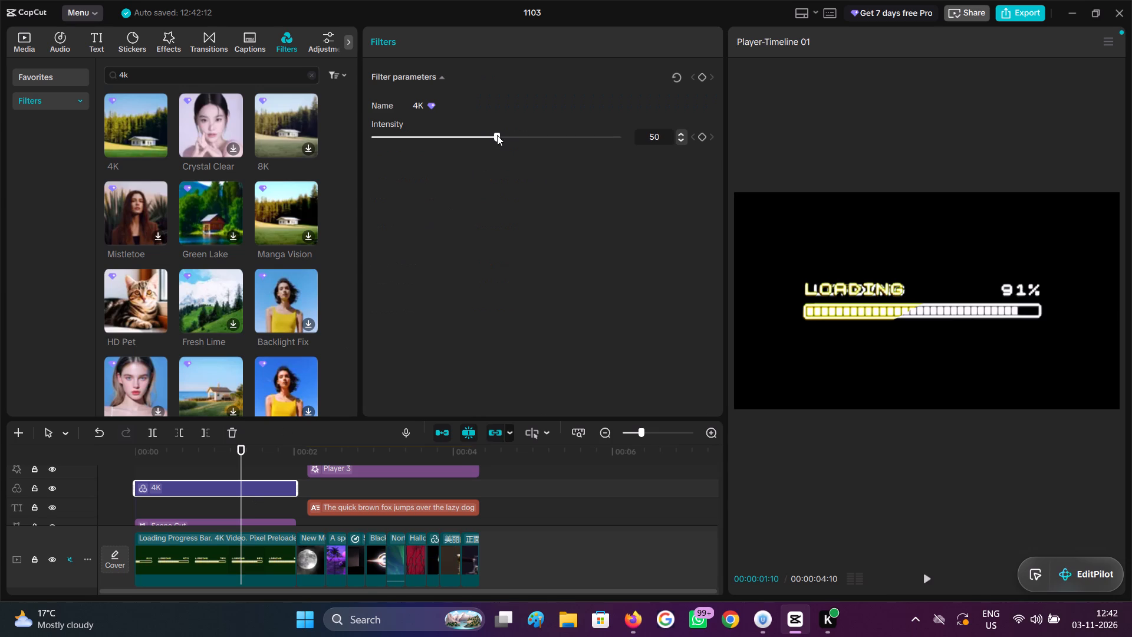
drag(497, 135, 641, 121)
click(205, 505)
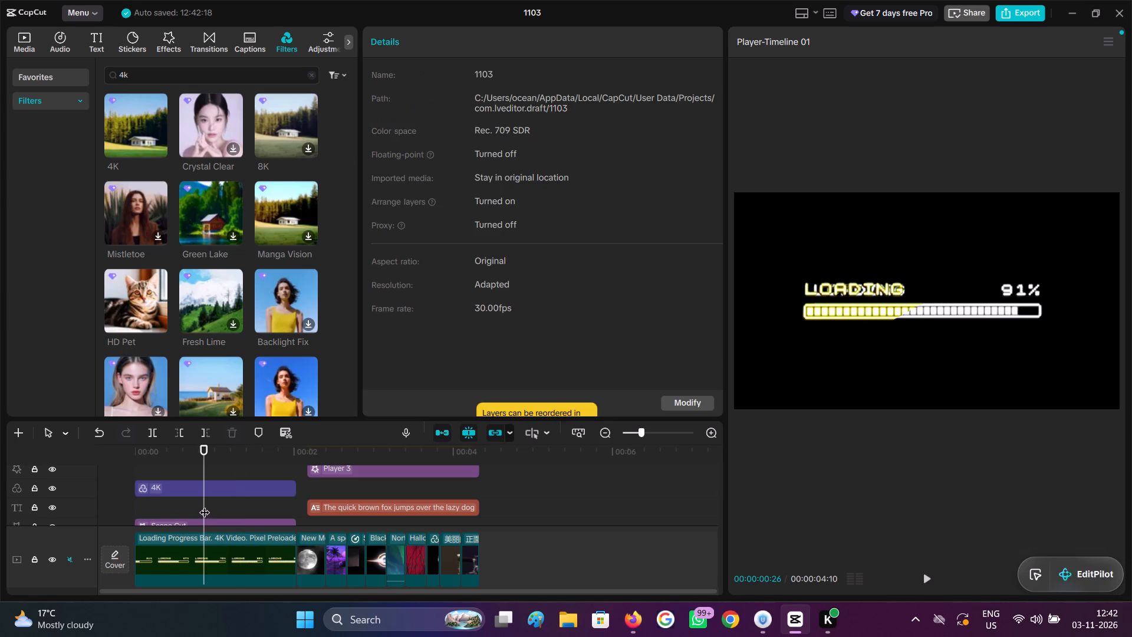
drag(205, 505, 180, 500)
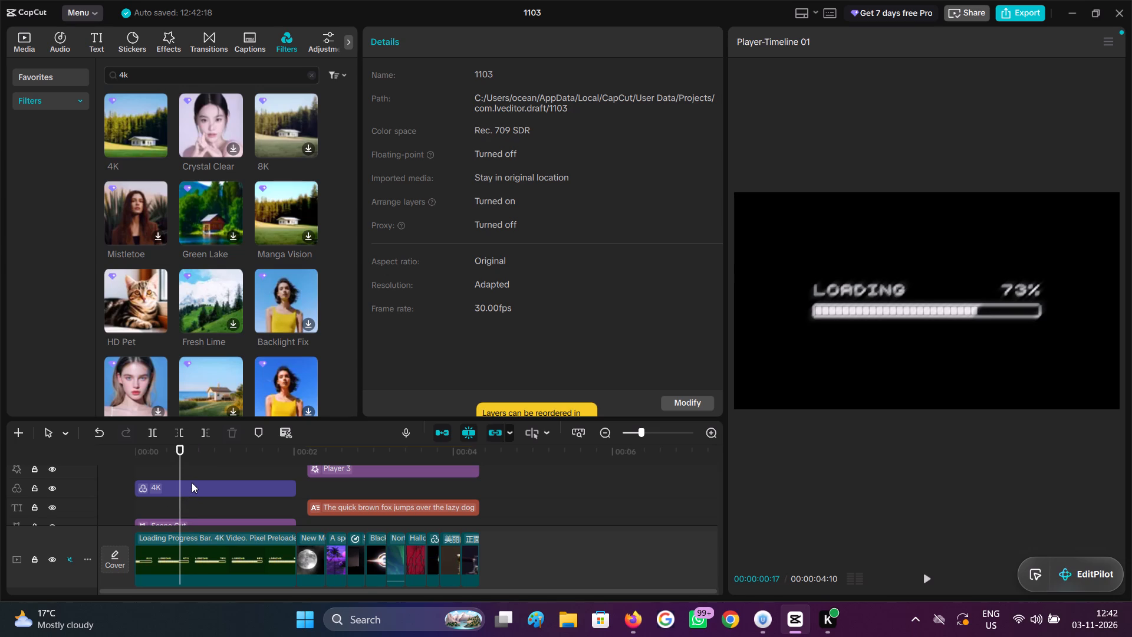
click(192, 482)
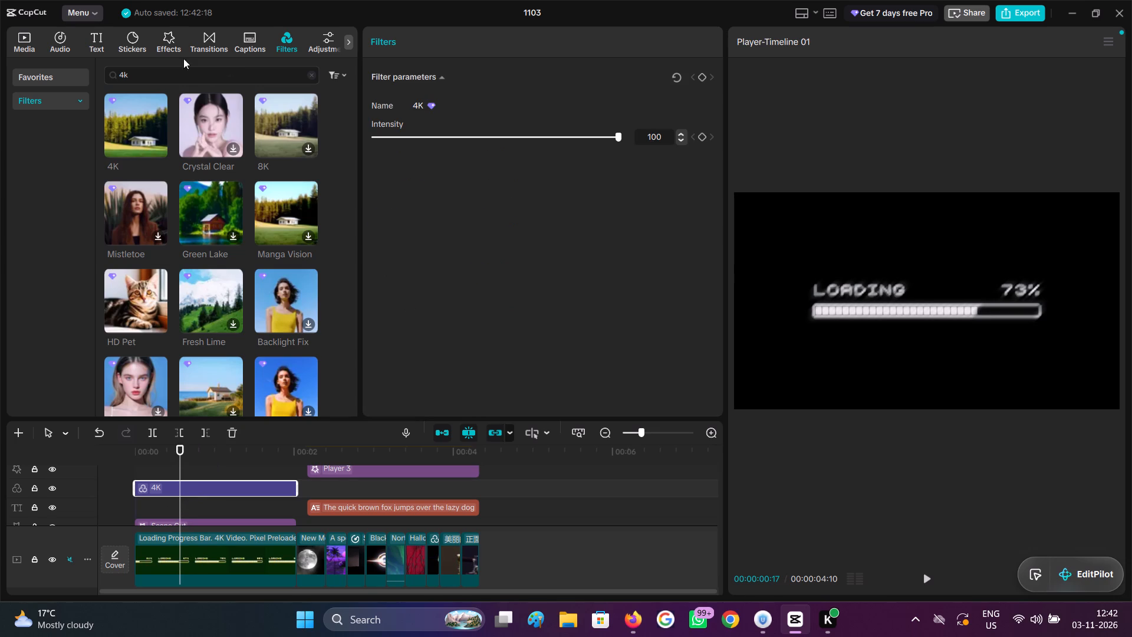
Add the frowning white skull sticker from the Trending stickers at the timeline's start, above the loading clip.
click(163, 42)
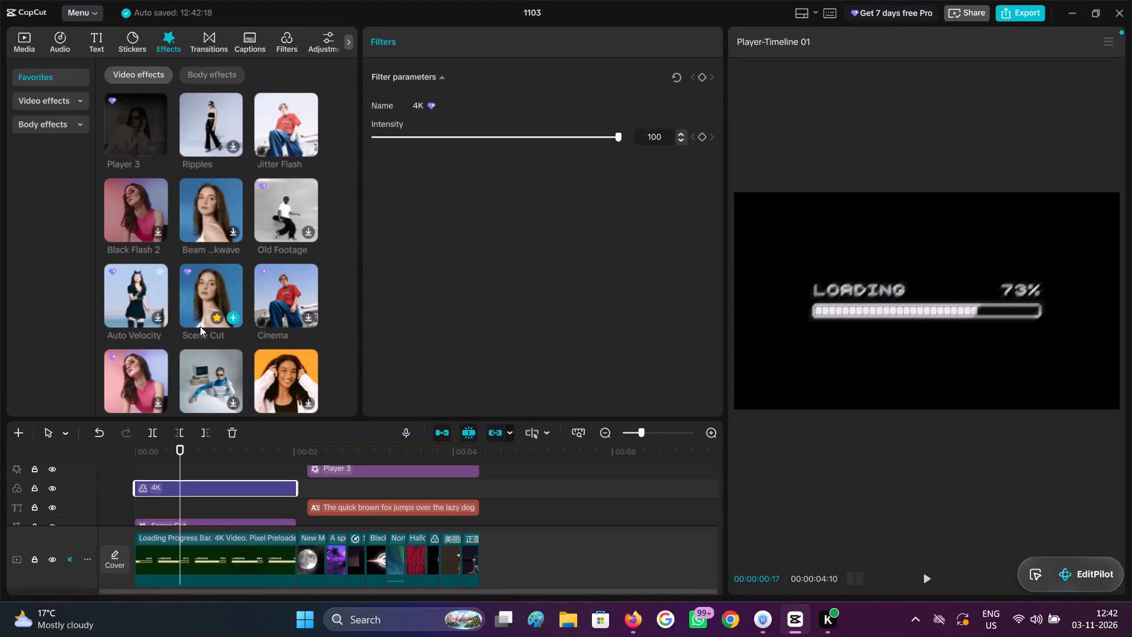
scroll(255, 292, down, 1)
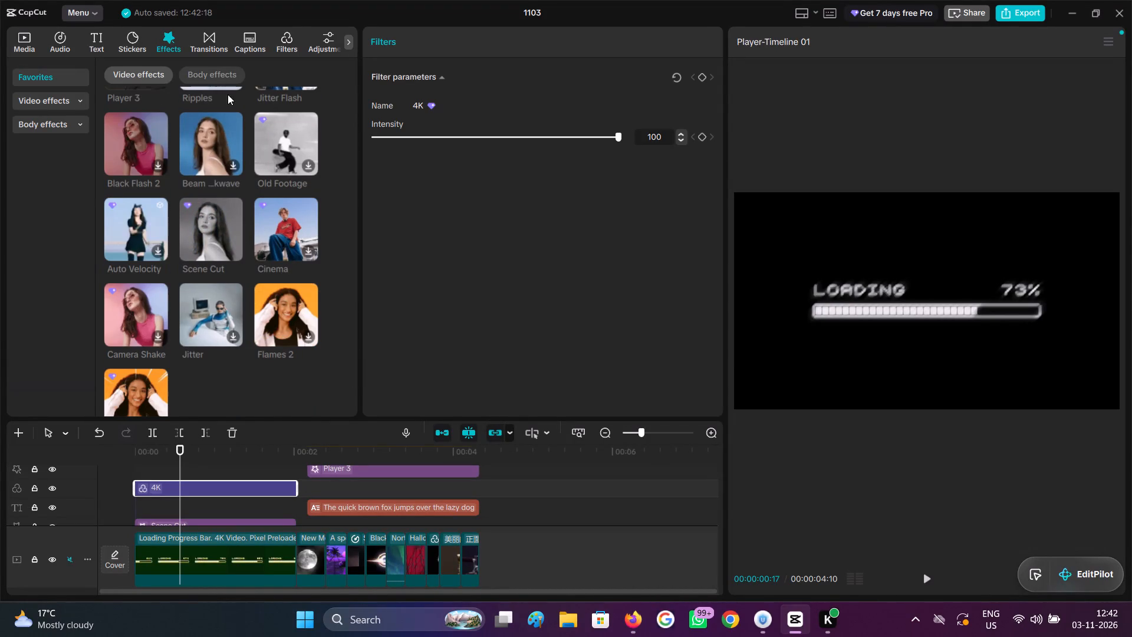
click(138, 46)
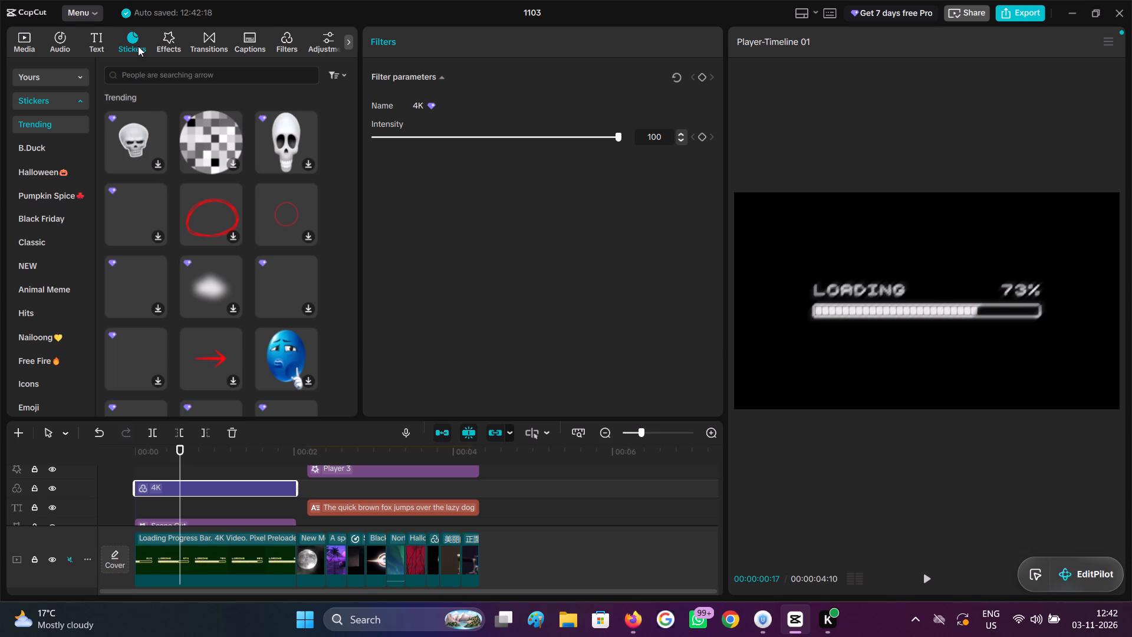
click(149, 123)
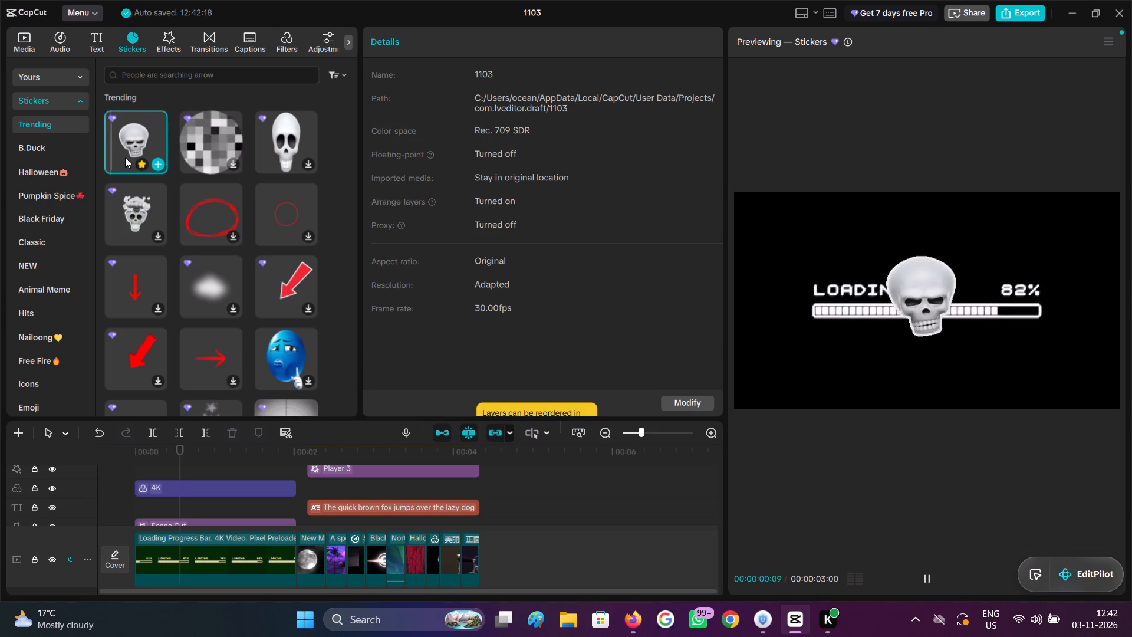
drag(144, 133, 132, 472)
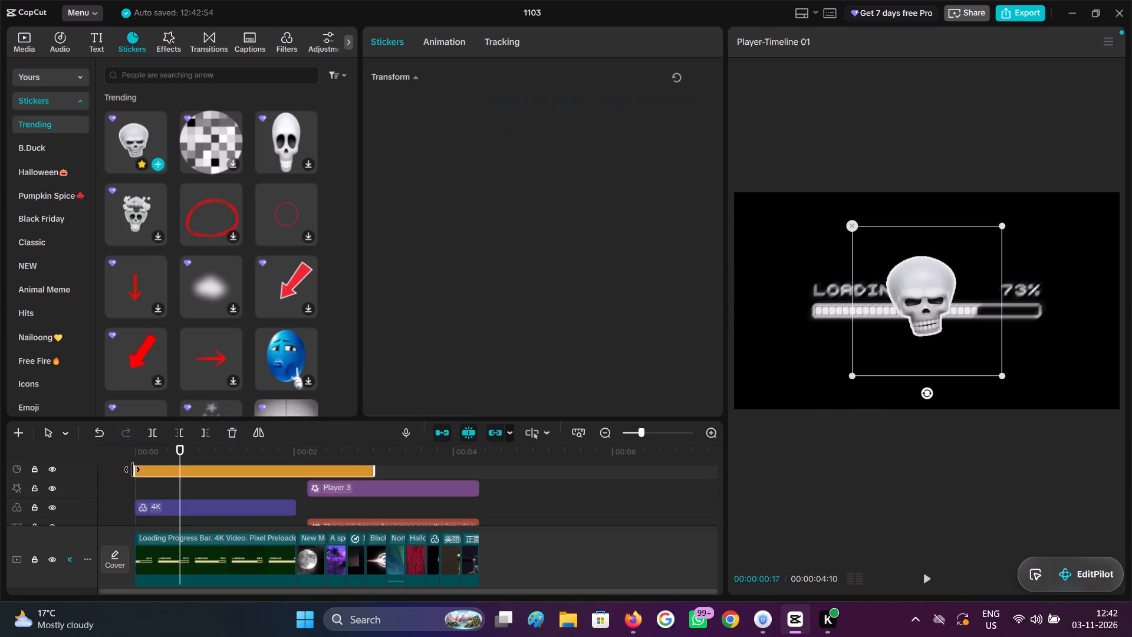
Cut the skull sticker's end at 00:00:02:01, where the loading clip ends, and scrub through the intro to check it.
double_click(298, 494)
click(268, 470)
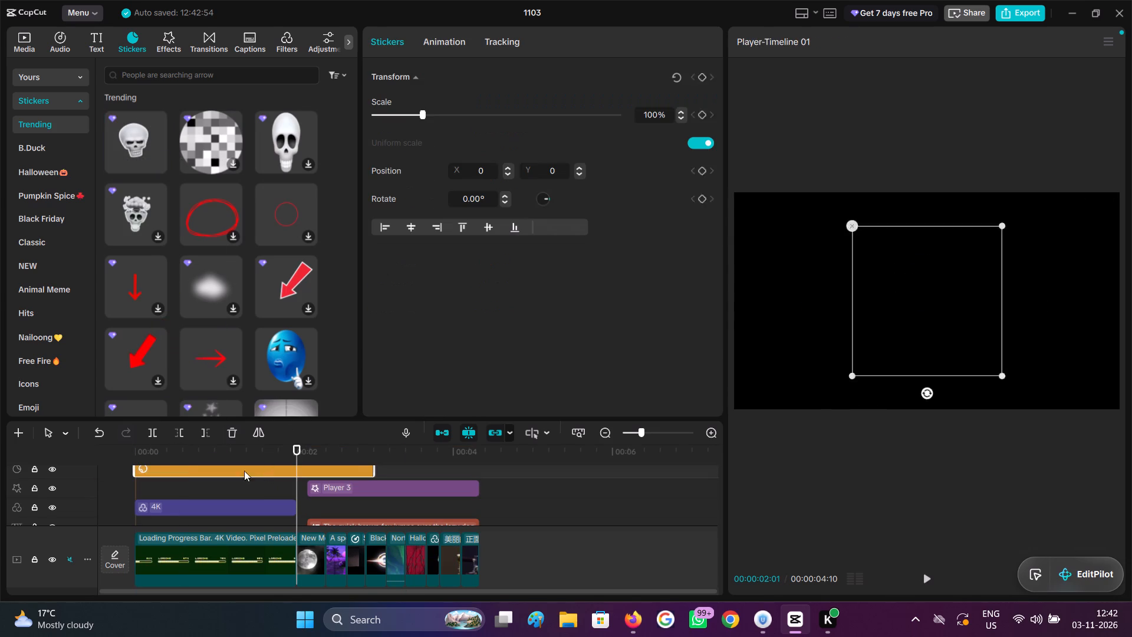
click(203, 434)
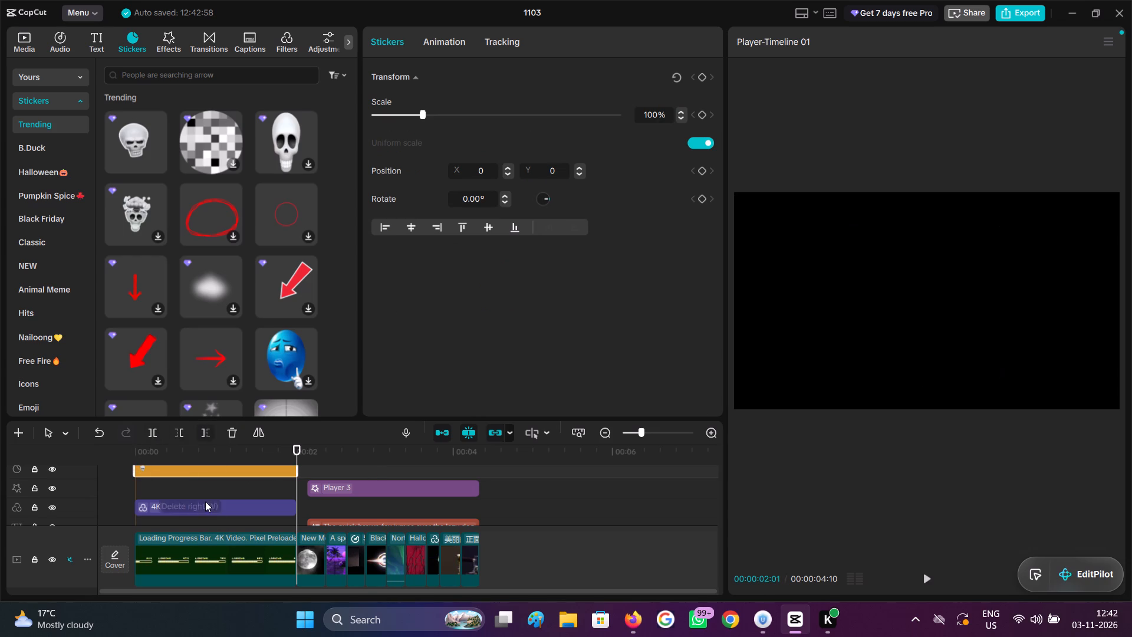
click(222, 485)
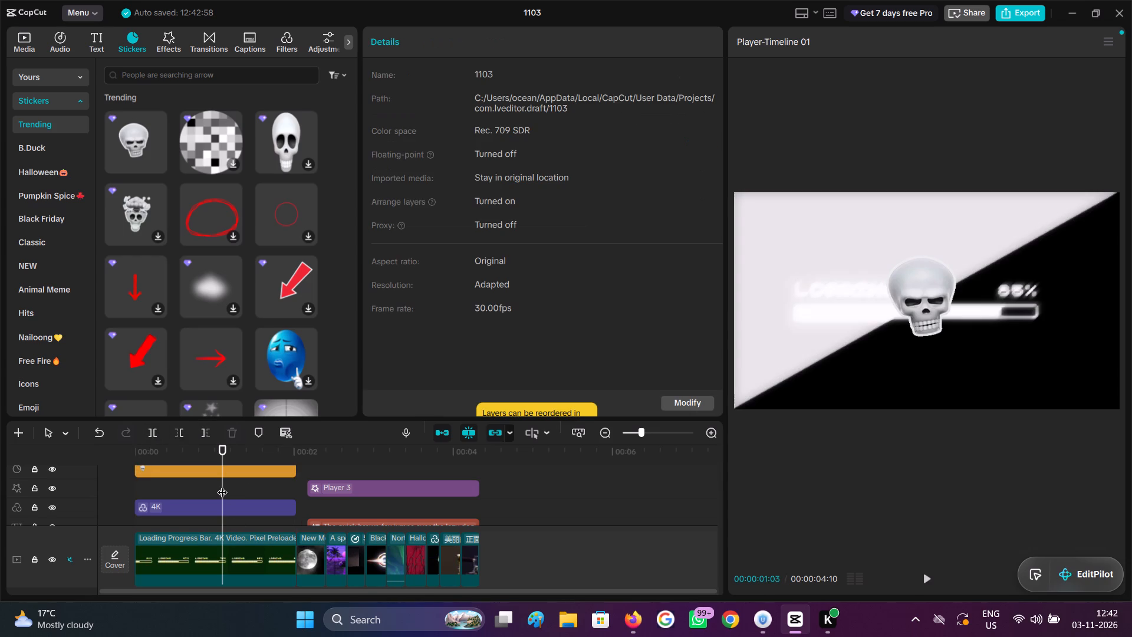
drag(222, 485, 190, 484)
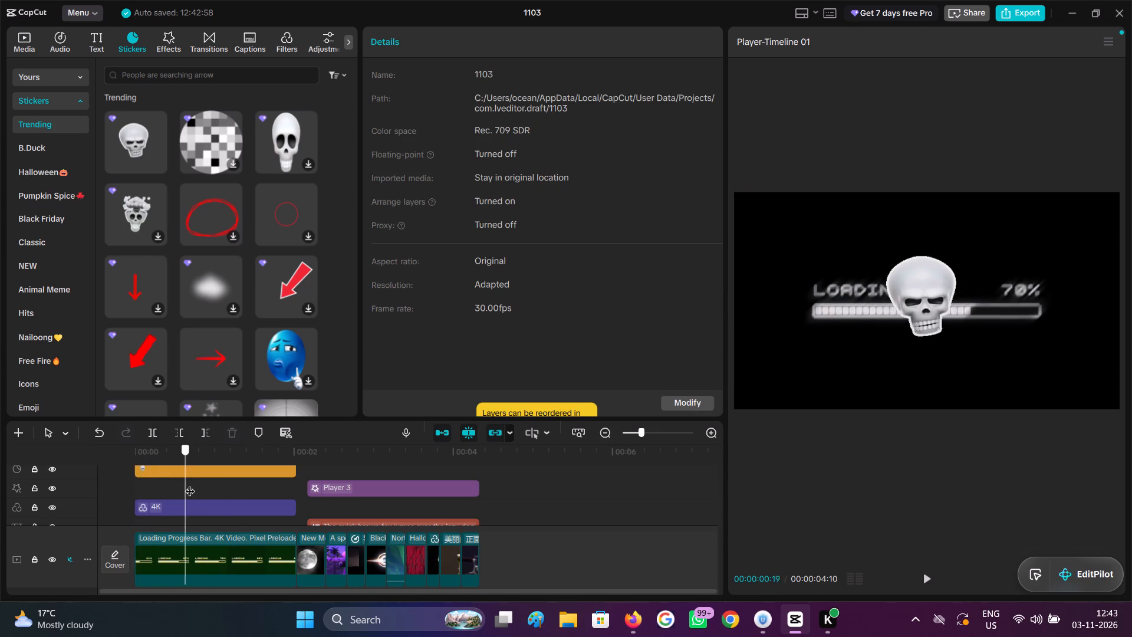
drag(190, 484, 132, 487)
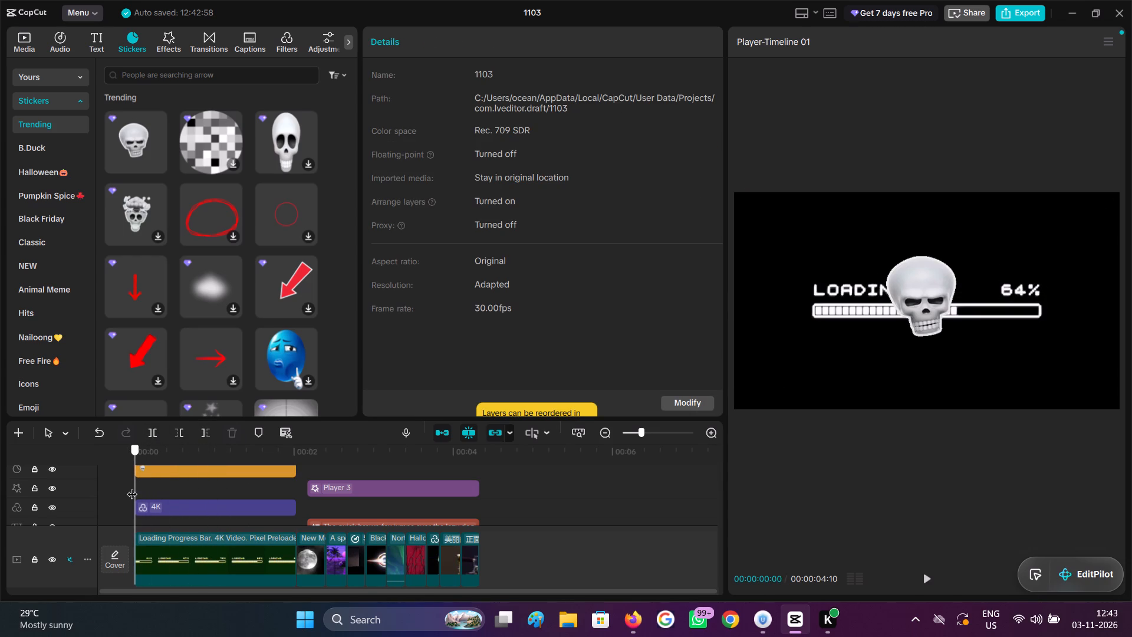
drag(132, 487, 208, 487)
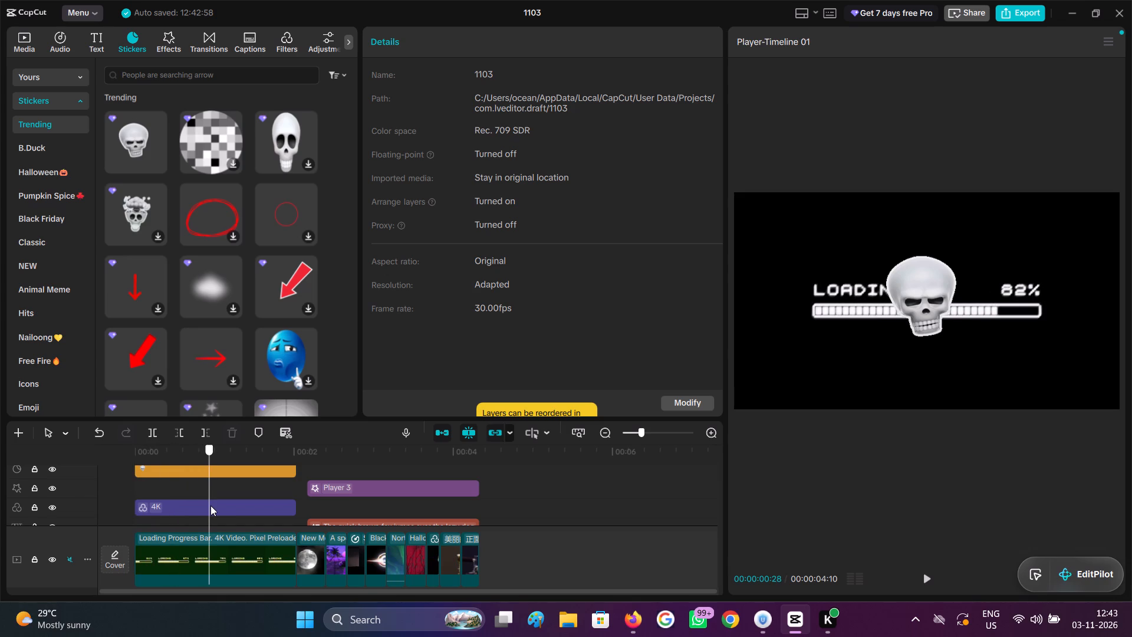
Move the Scene Cut effect to a new topmost track, above the skull sticker, keeping it at the timeline's start.
scroll(210, 505, down, 1)
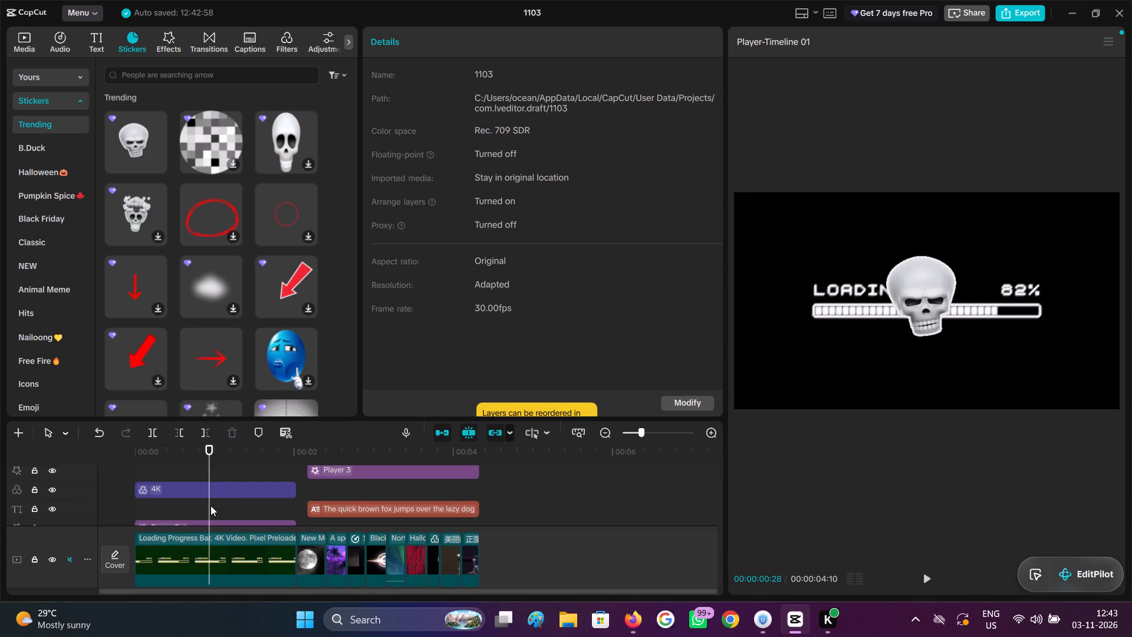
scroll(212, 521, down, 2)
click(209, 491)
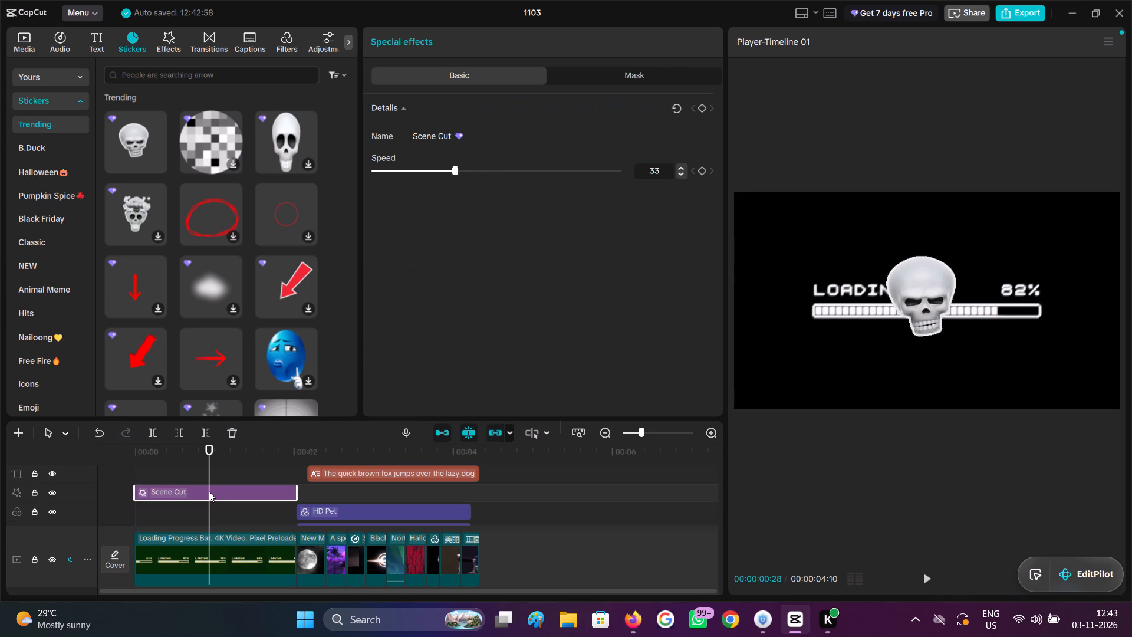
drag(209, 491, 205, 475)
scroll(209, 491, up, 3)
drag(298, 419, 305, 324)
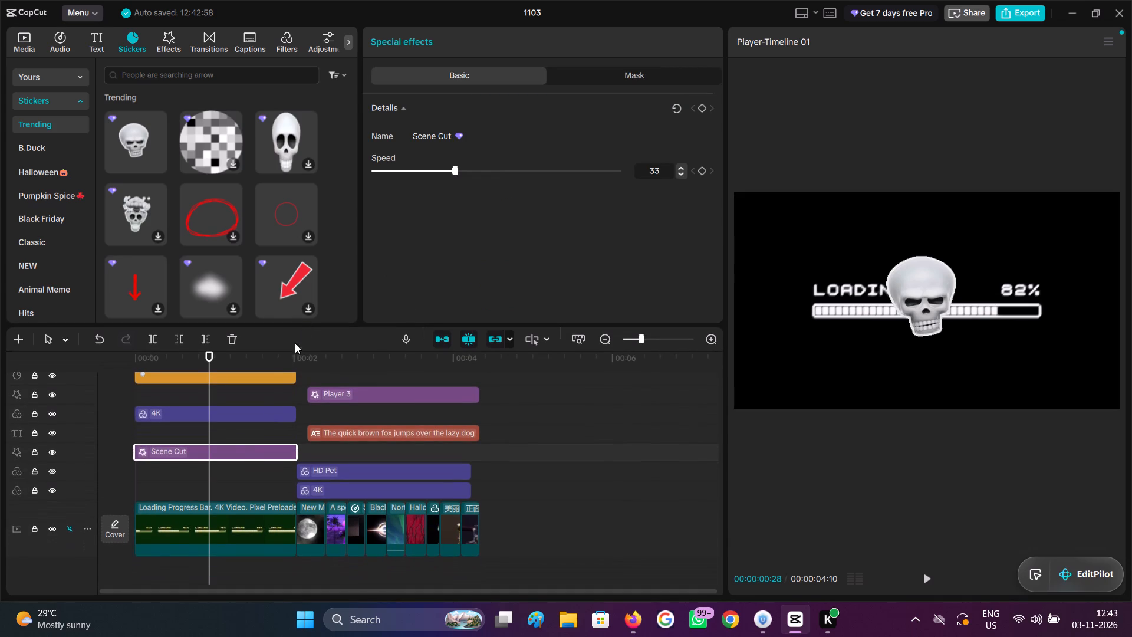
drag(242, 455, 236, 346)
drag(236, 346, 239, 353)
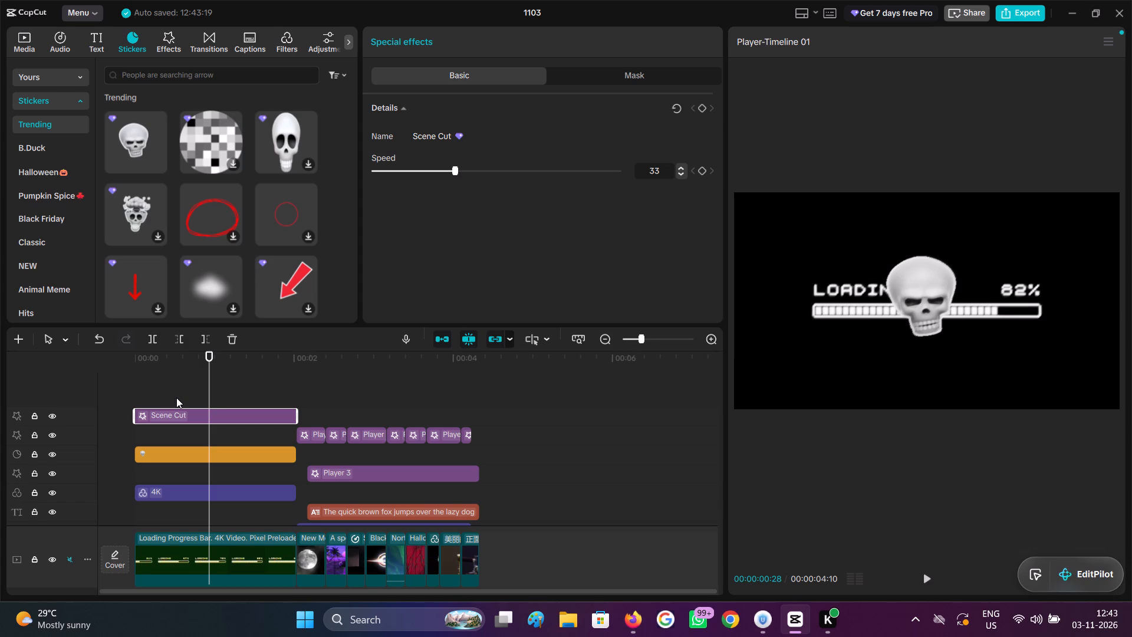
Scrub the intro to find where the Scene Cut flash begins and cut off the effect's part before 00:00:00:06.
click(176, 398)
drag(176, 398, 142, 395)
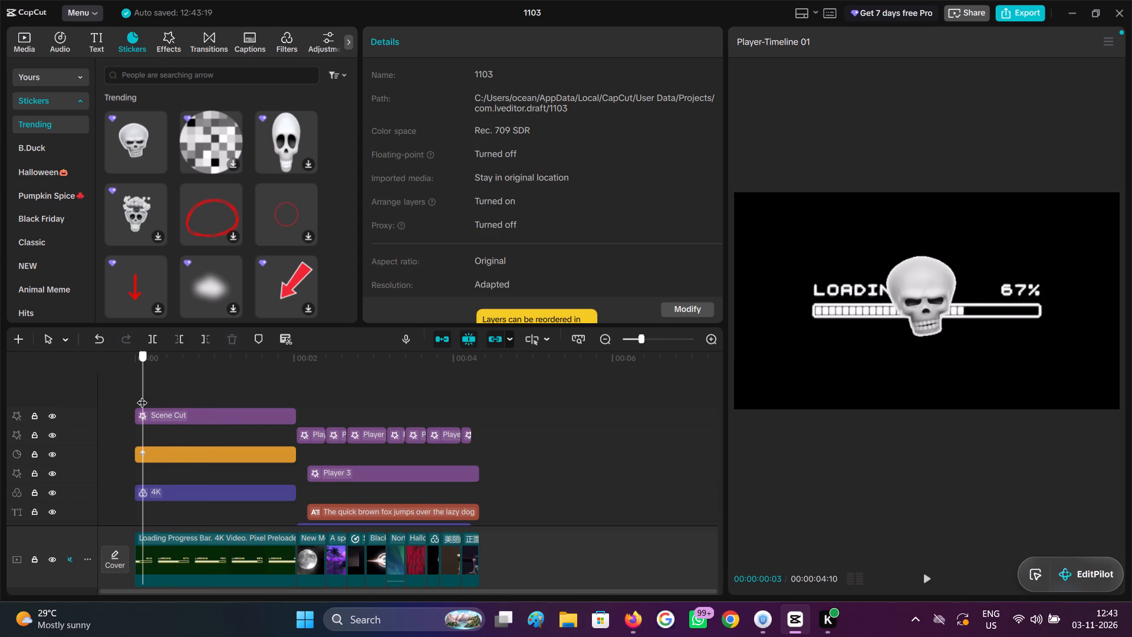
drag(142, 395, 127, 395)
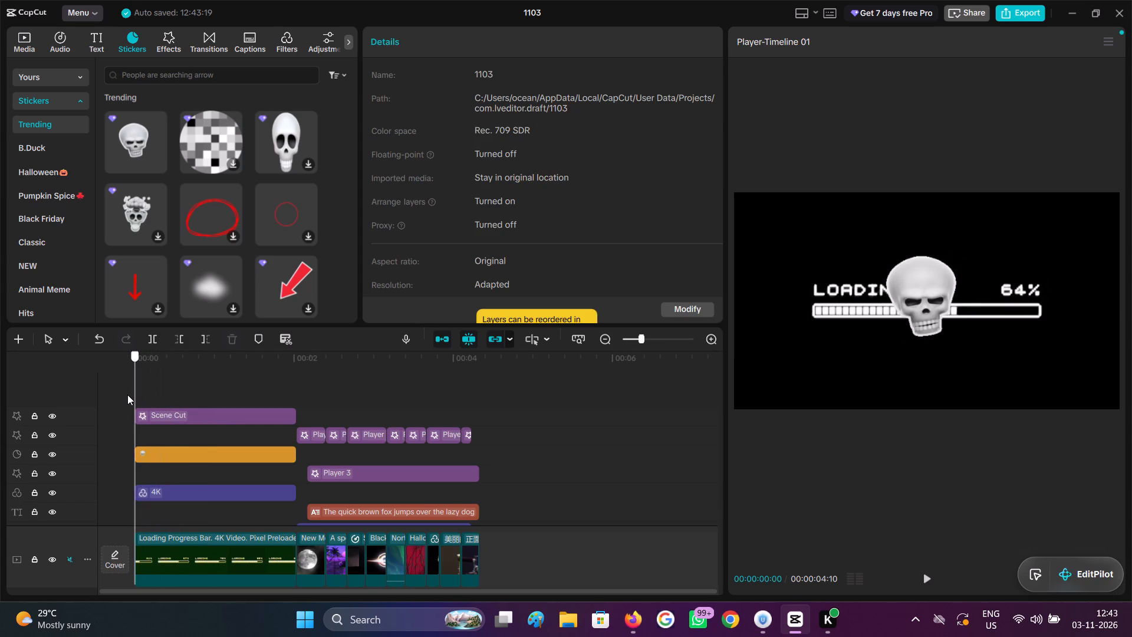
drag(127, 395, 164, 396)
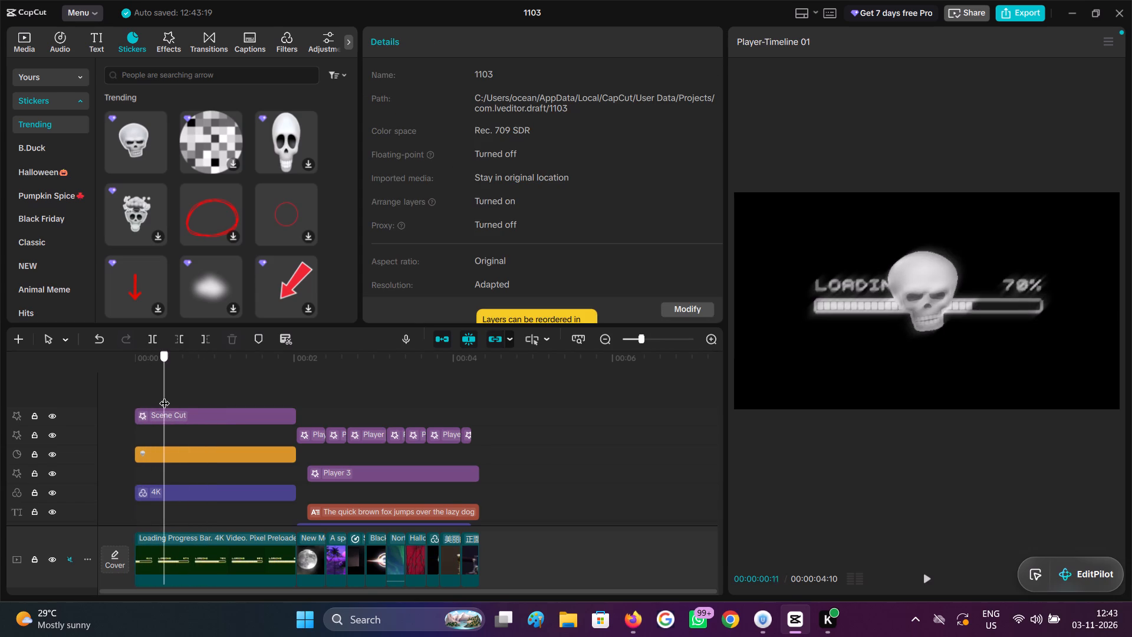
drag(164, 396, 149, 403)
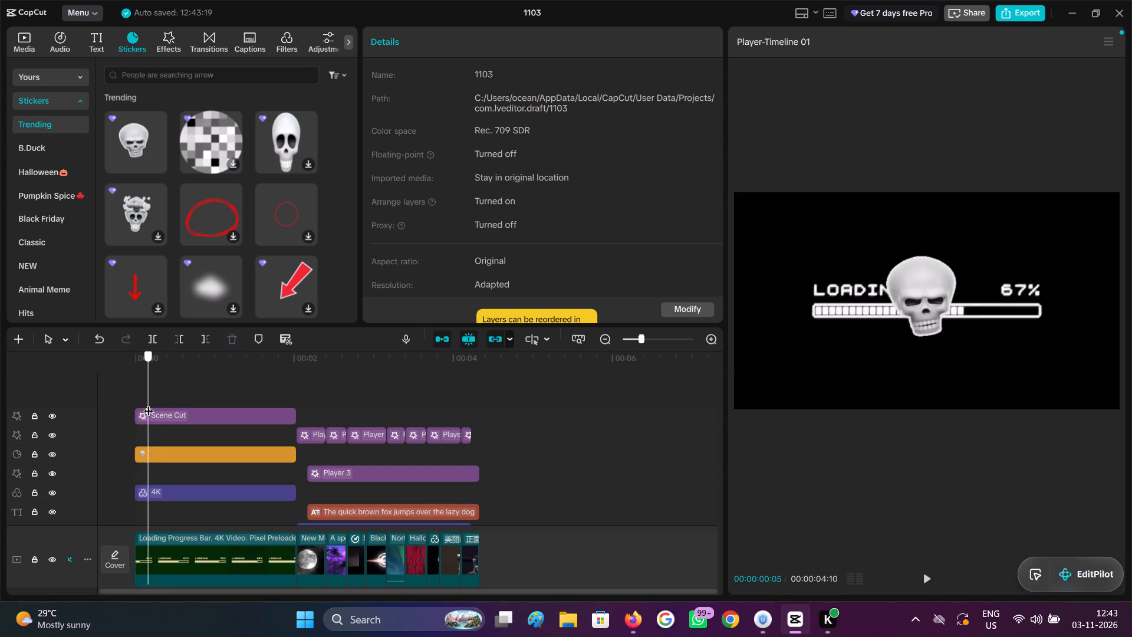
drag(149, 403, 152, 403)
click(163, 417)
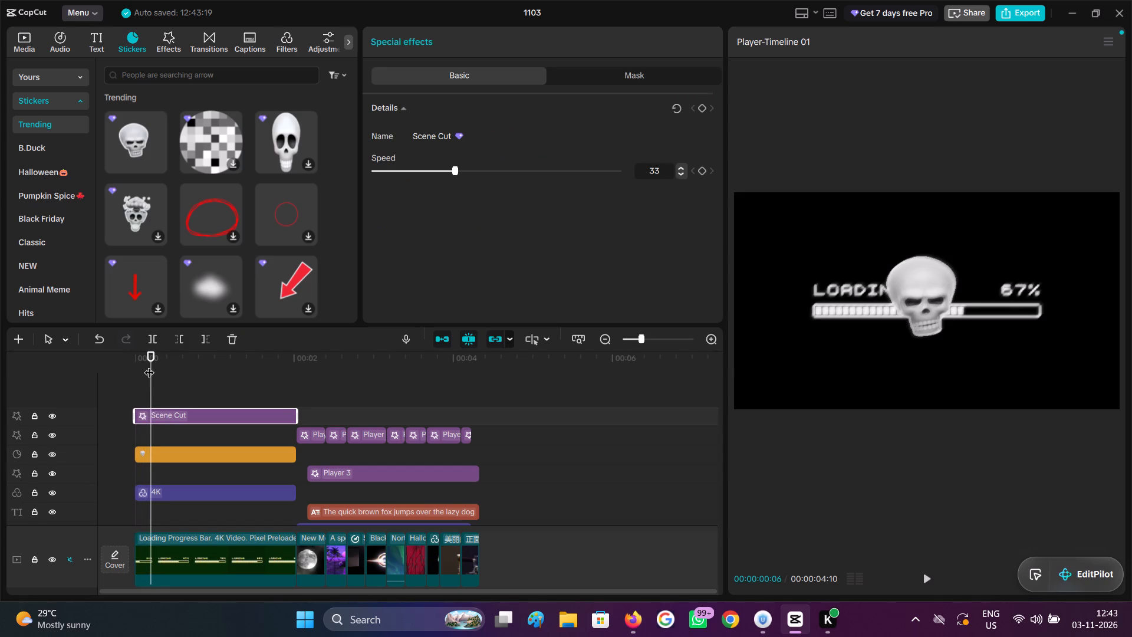
click(175, 344)
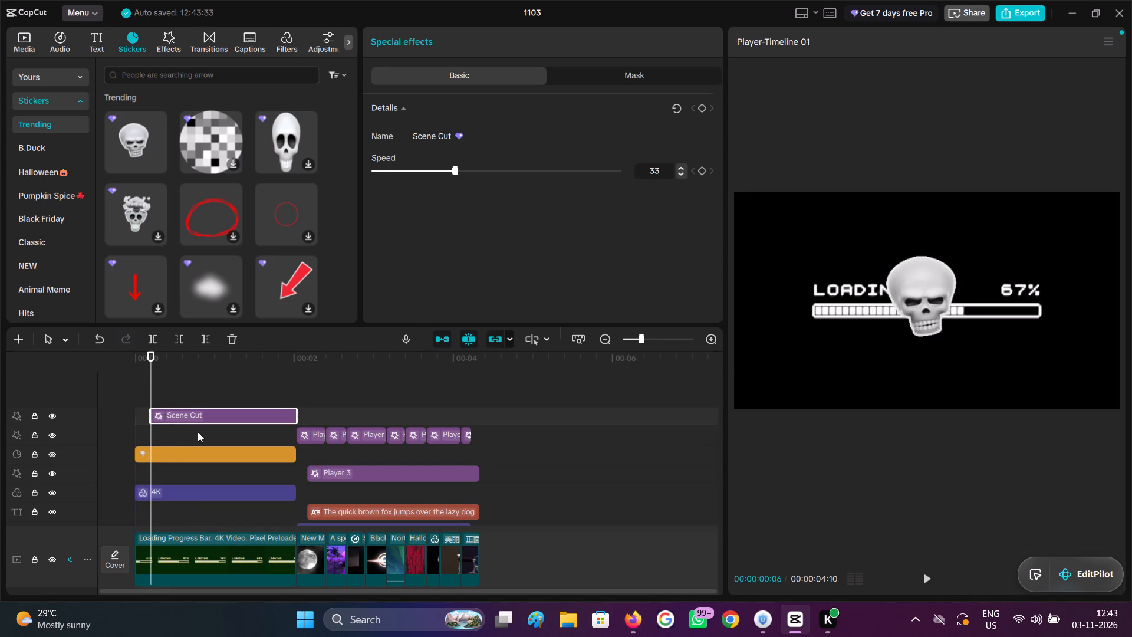
Move the shortened Scene Cut effect back to the timeline's start and scrub over its first frames to check it.
drag(187, 415, 155, 414)
drag(155, 414, 154, 413)
click(152, 386)
drag(152, 386, 144, 391)
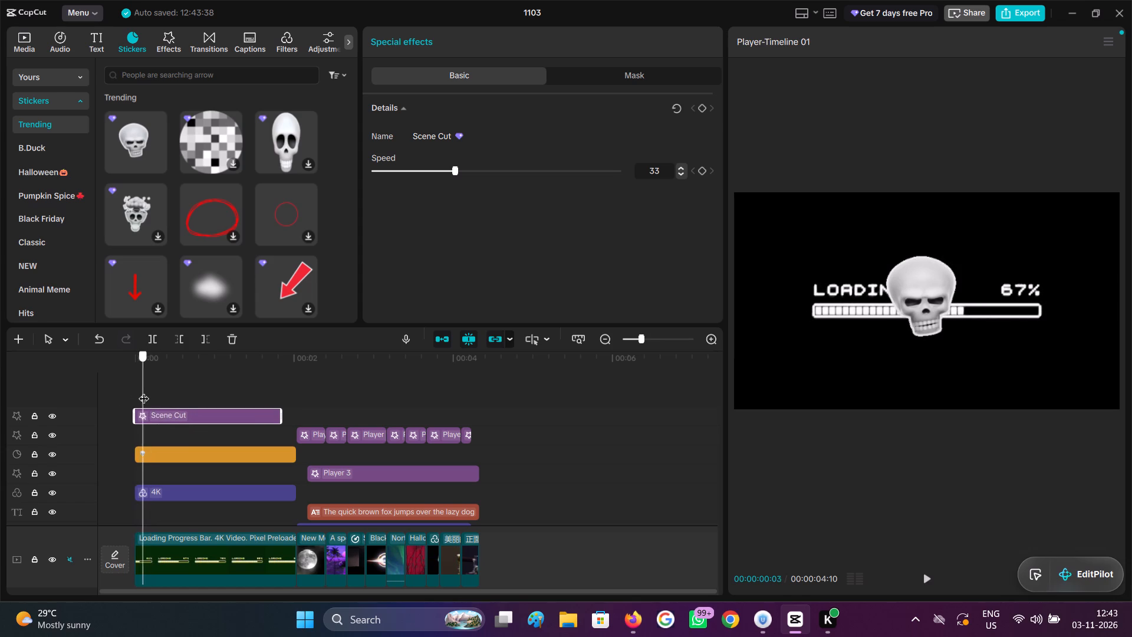
drag(144, 391, 158, 395)
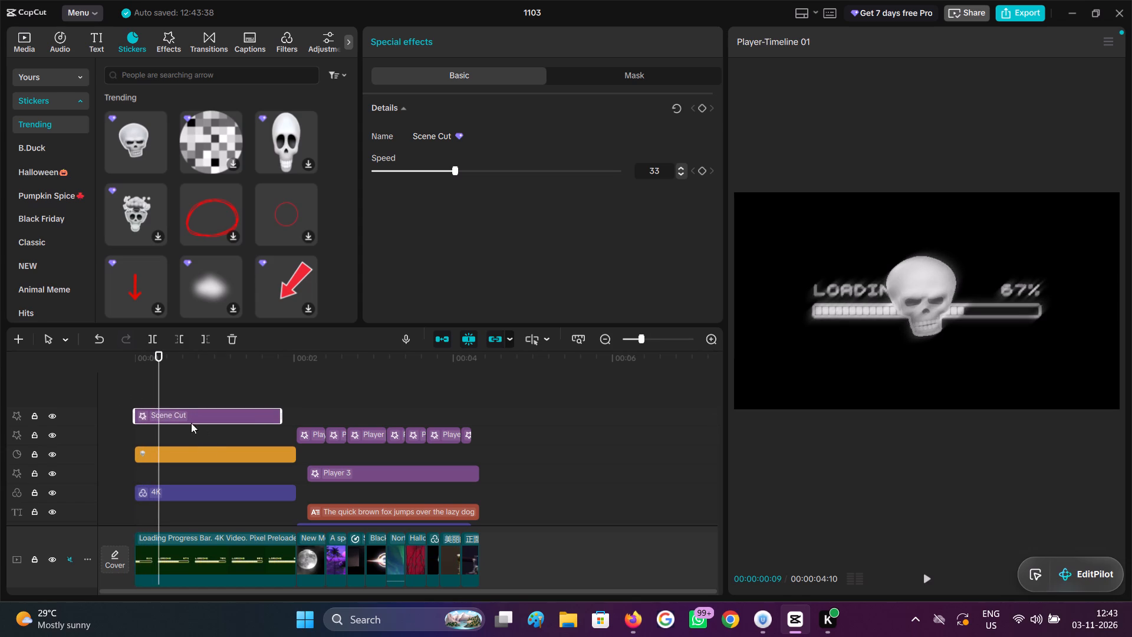
drag(159, 397, 131, 390)
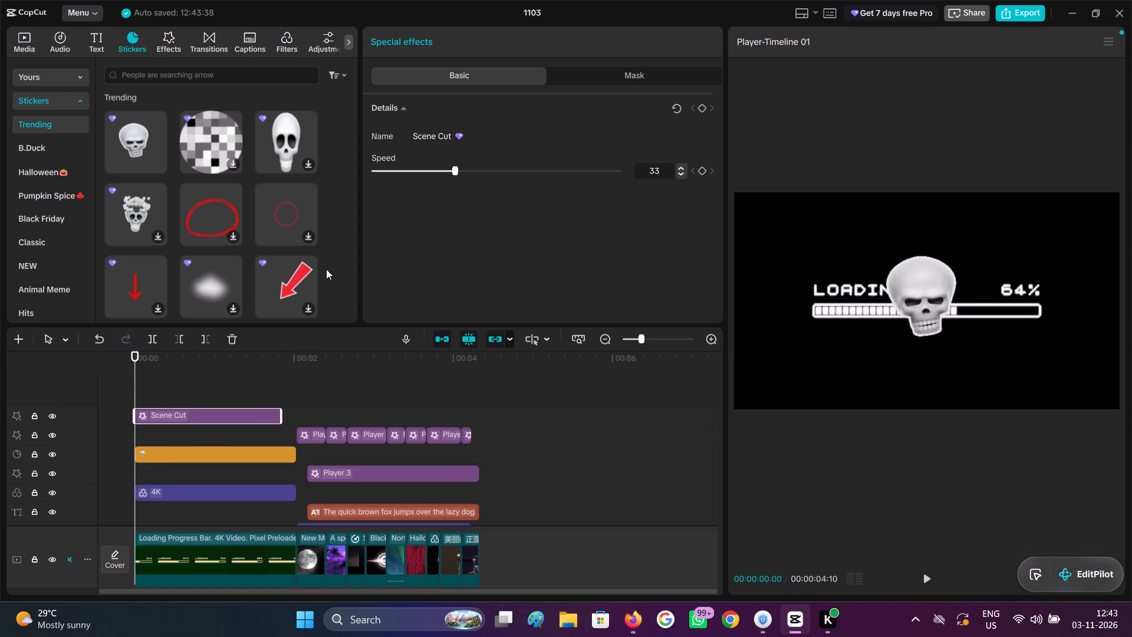
Set the Scene Cut effect's speed to 100 and play the start of the intro to check it.
drag(456, 172, 626, 154)
drag(626, 154, 726, 153)
drag(136, 385, 143, 385)
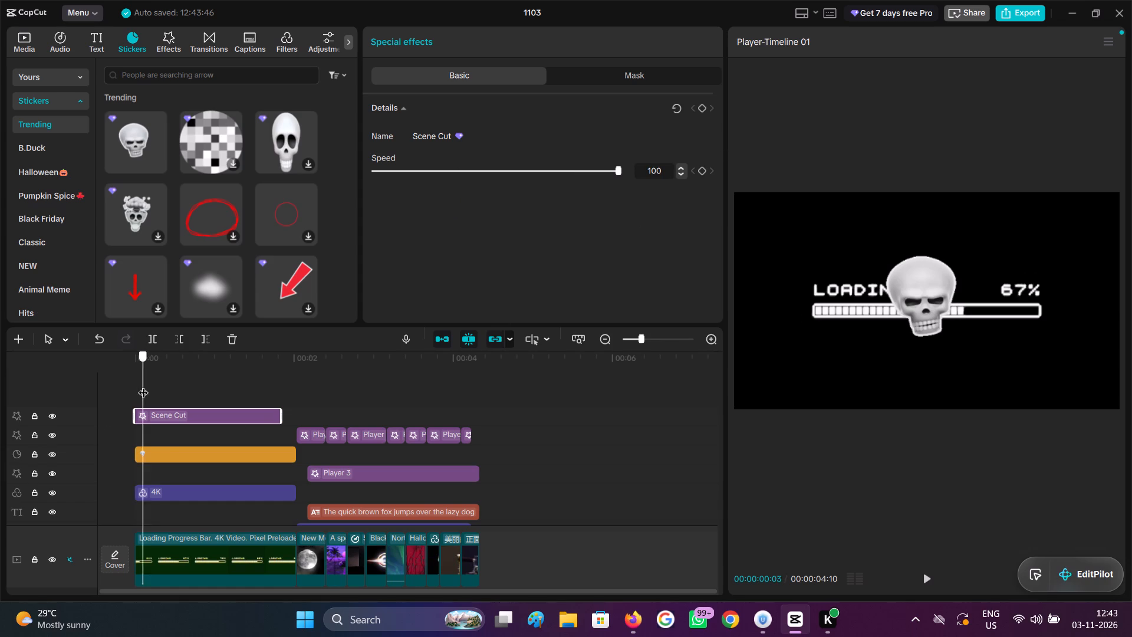
drag(143, 385, 28, 399)
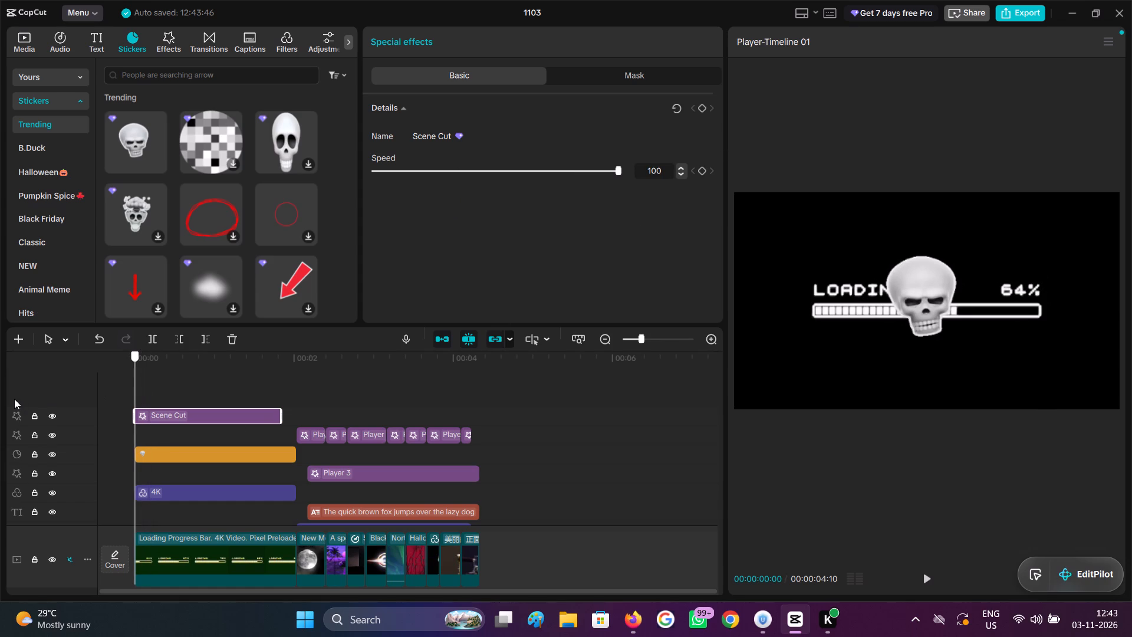
key(space)
key(space)
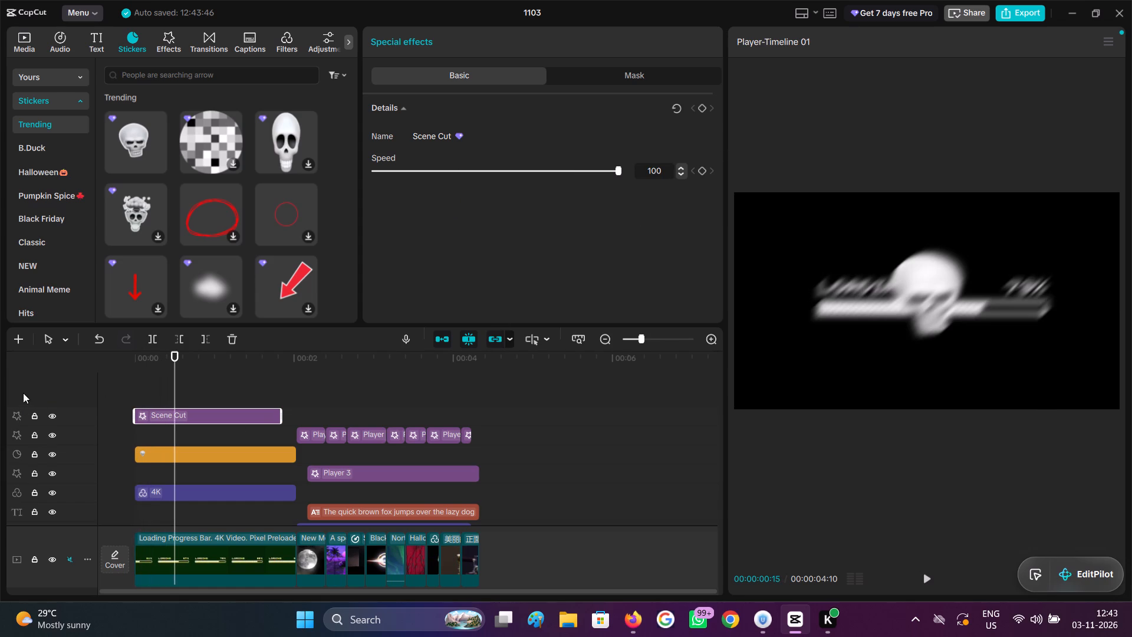
Scrub the intro to find where the first Scene Cut flash ends, cut off the effect after 00:00:00:11, and check the result.
drag(177, 390, 171, 391)
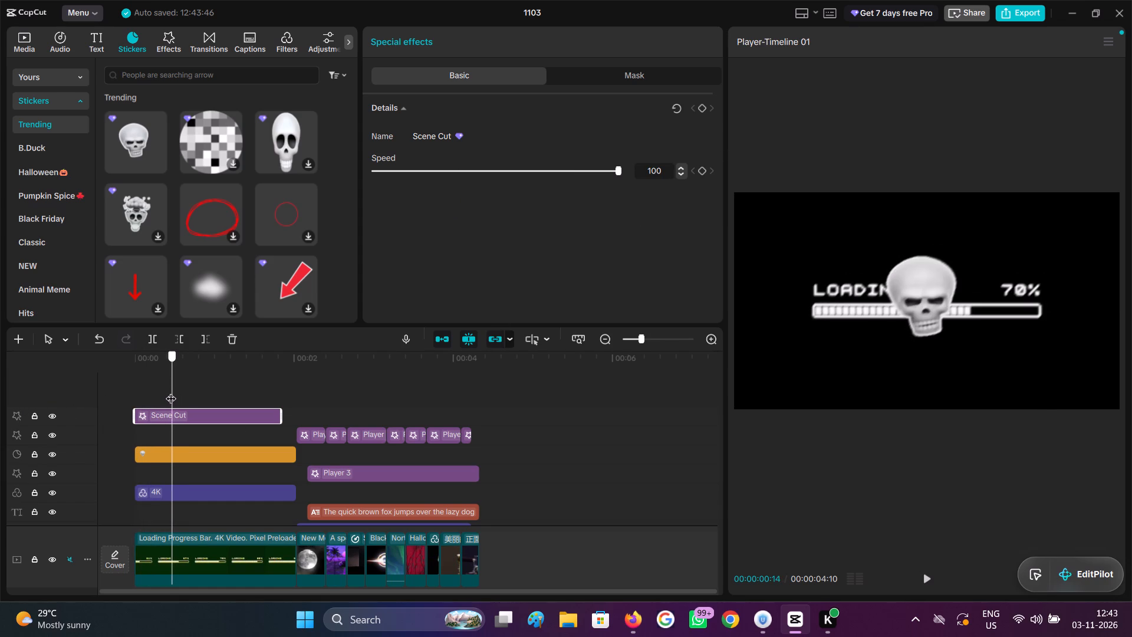
drag(171, 391, 161, 389)
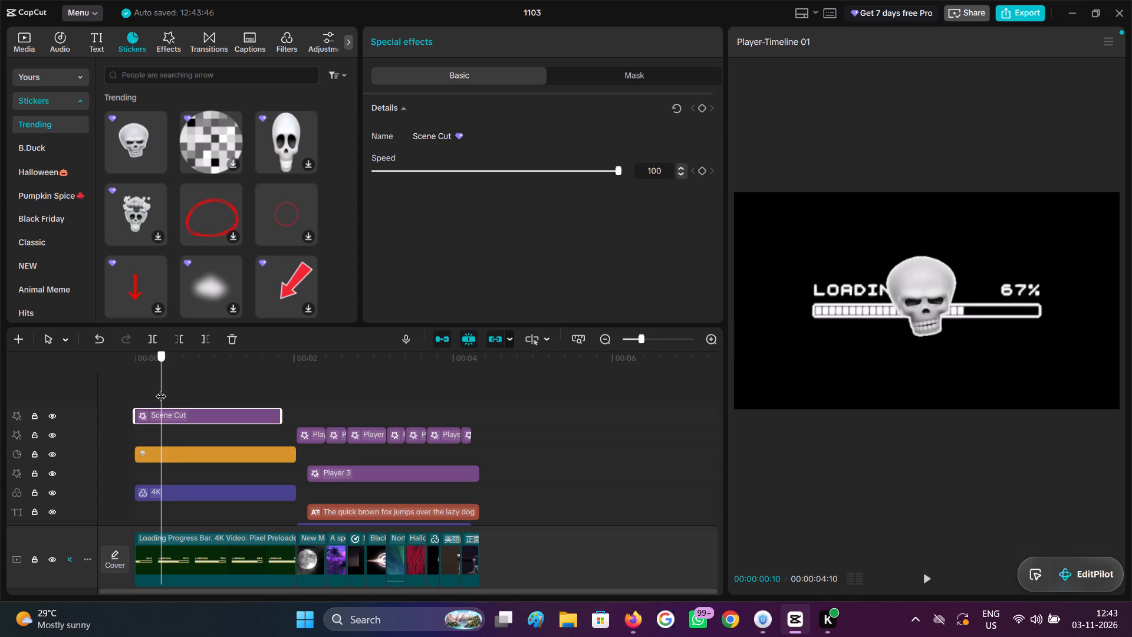
drag(161, 389, 150, 383)
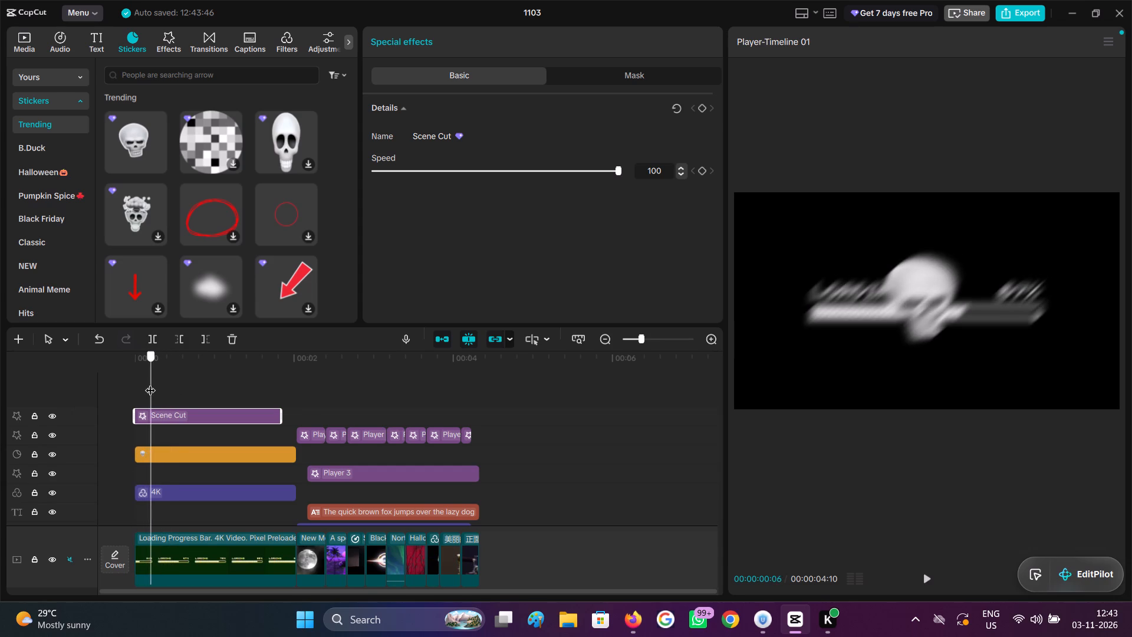
drag(150, 383, 84, 389)
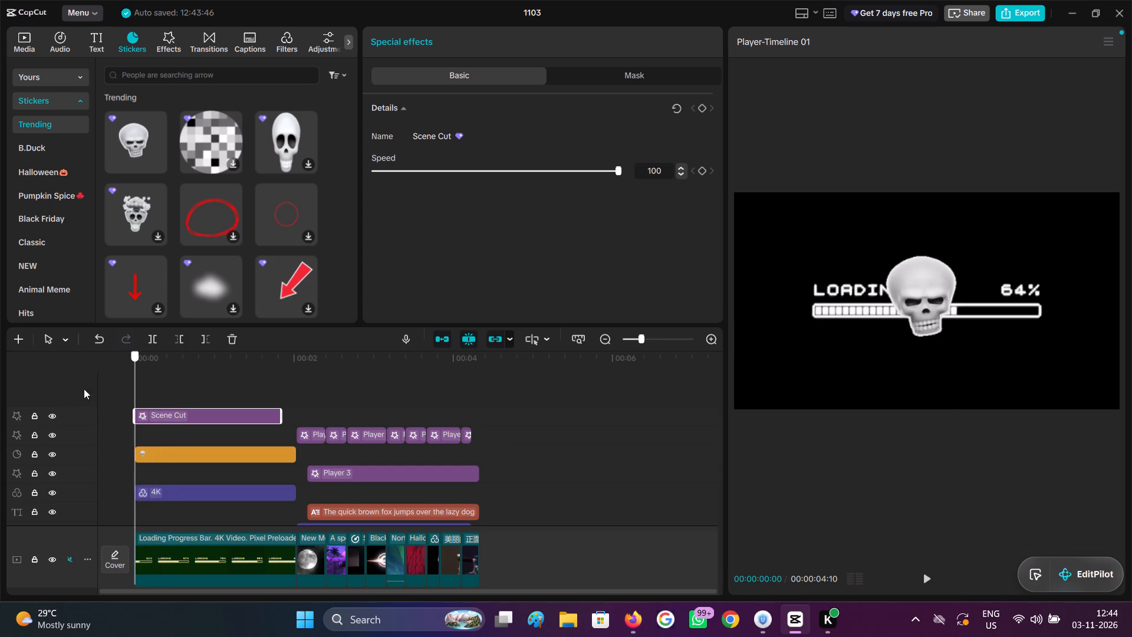
drag(84, 389, 166, 399)
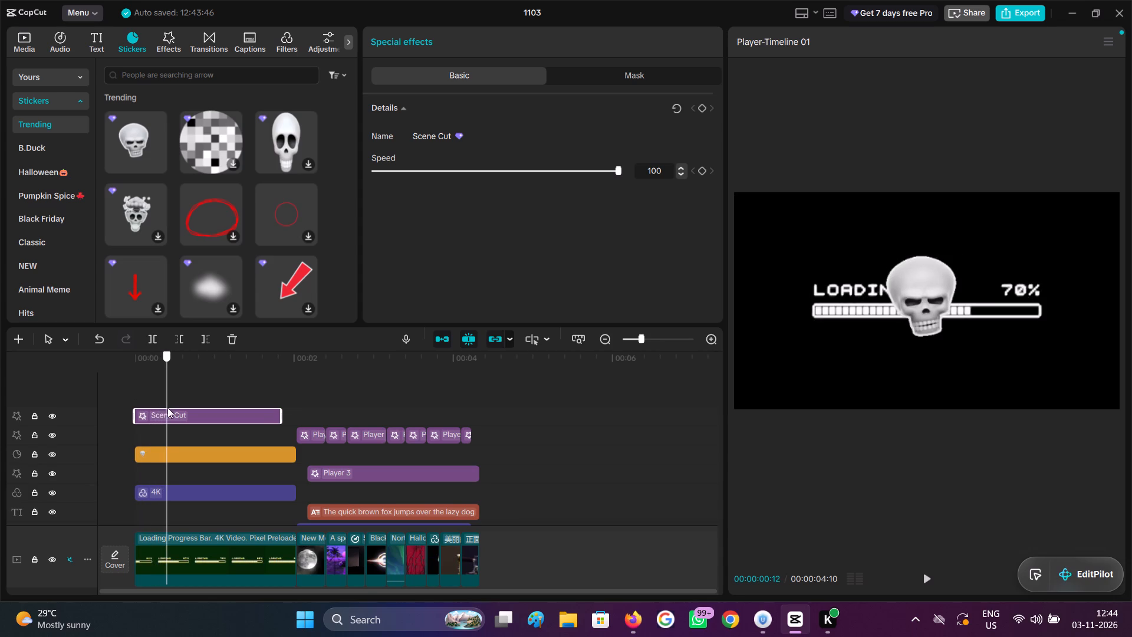
click(166, 396)
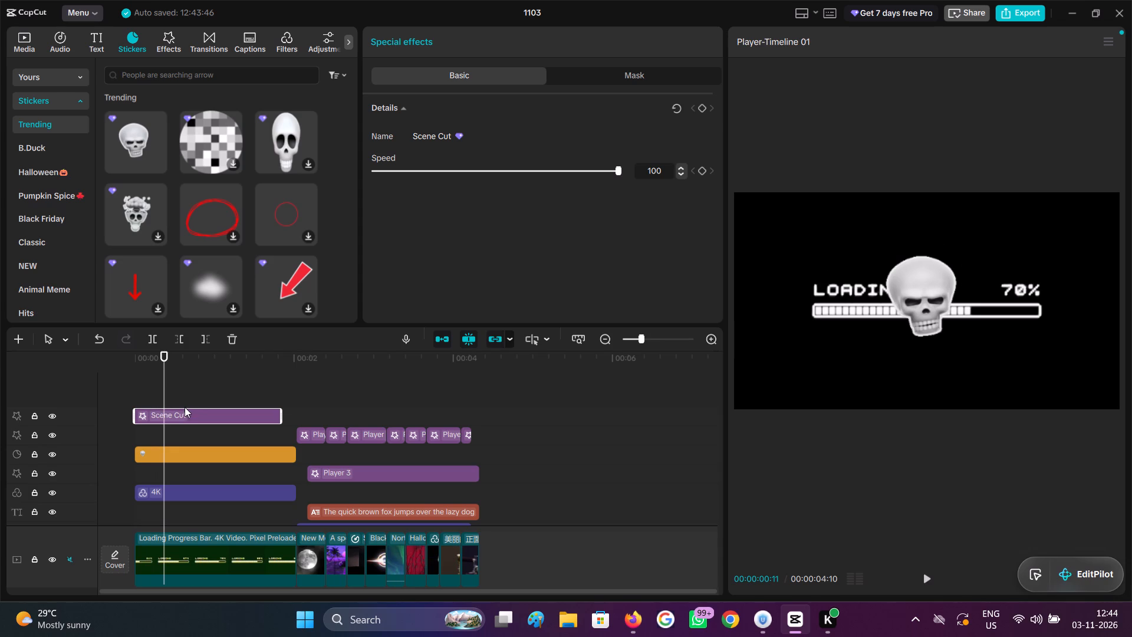
click(202, 342)
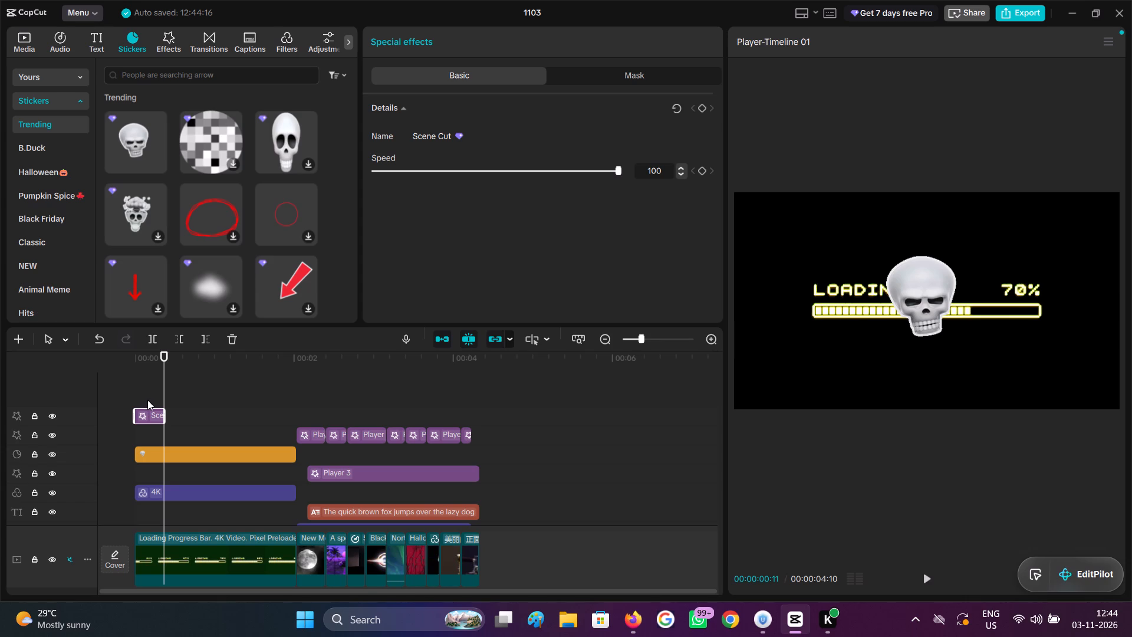
click(147, 400)
drag(147, 400, 151, 406)
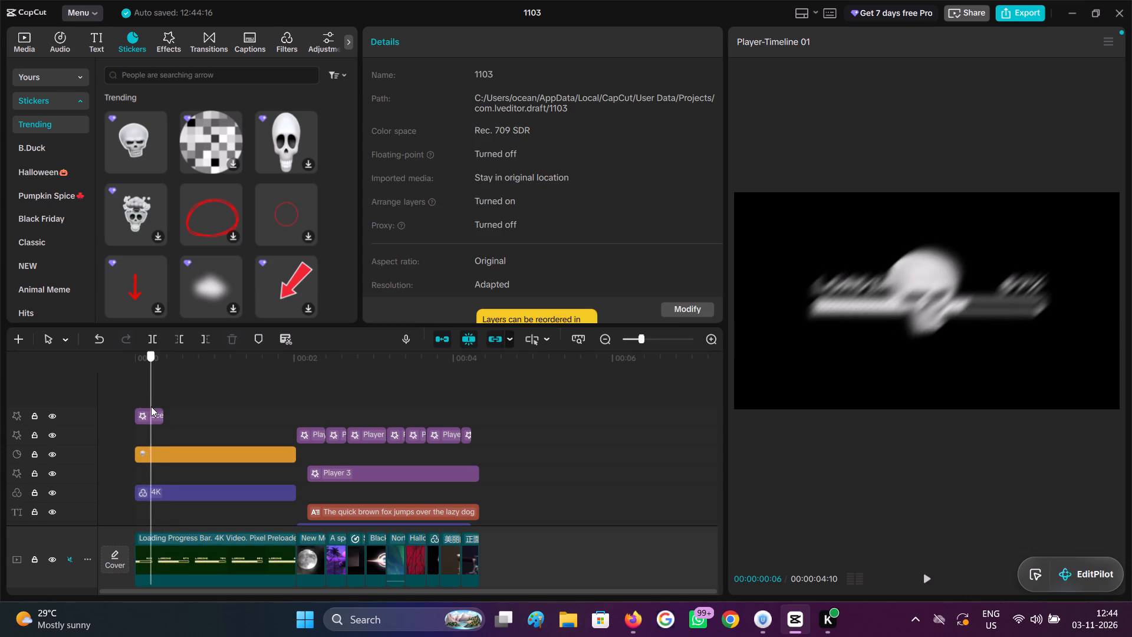
drag(151, 406, 123, 398)
Apply the Fade In entrance animation to the opening loading clip on the main track.
scroll(118, 518, down, 4)
click(170, 541)
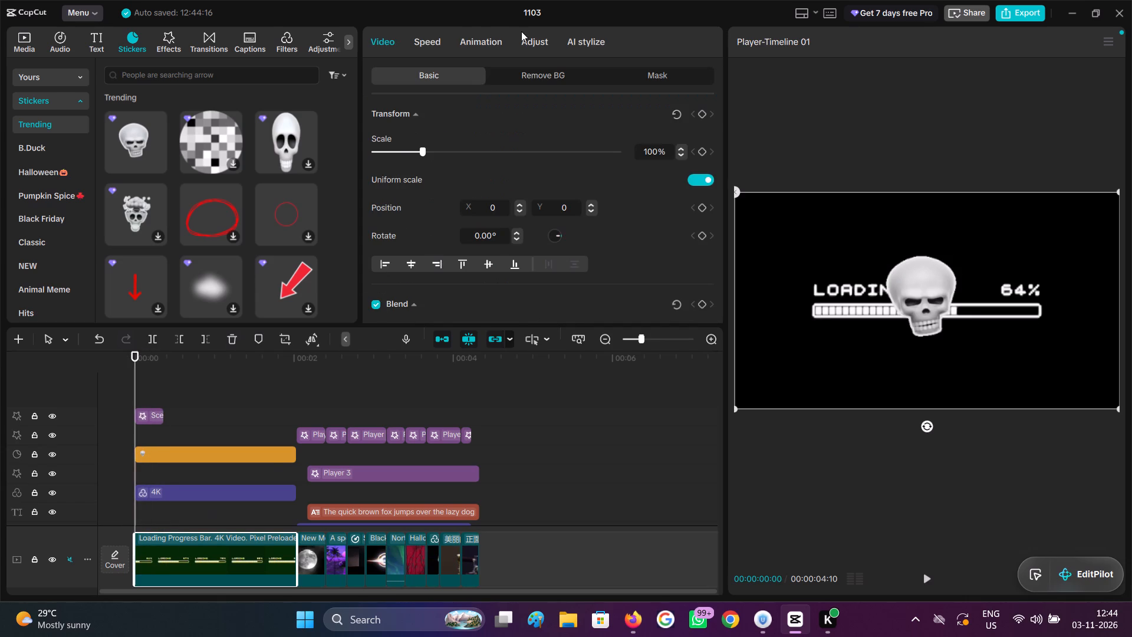
click(497, 47)
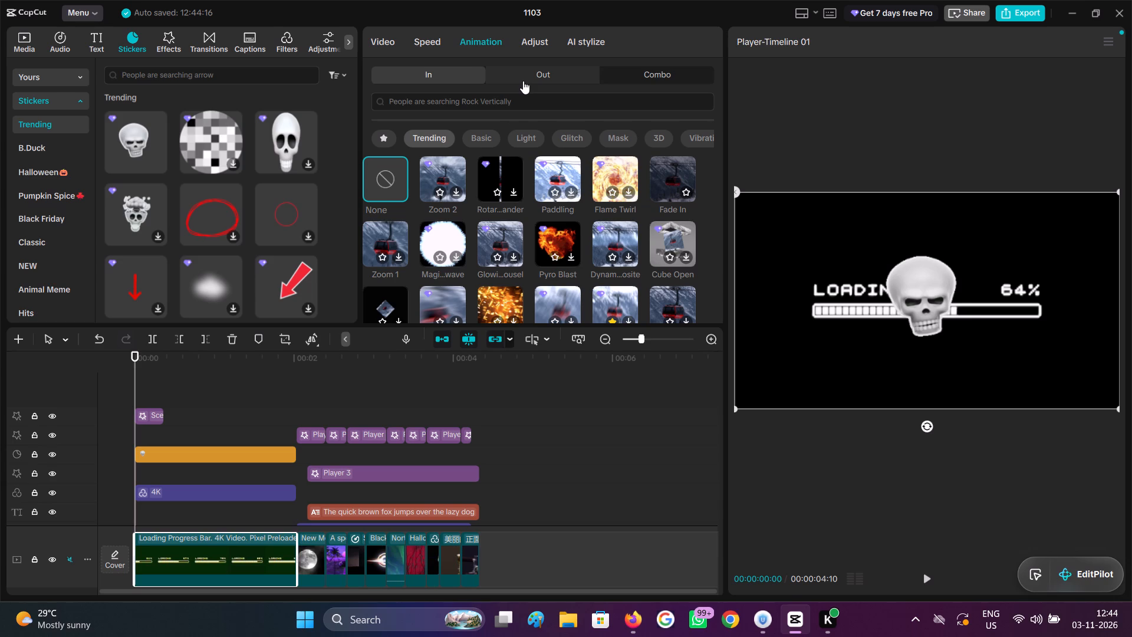
click(523, 81)
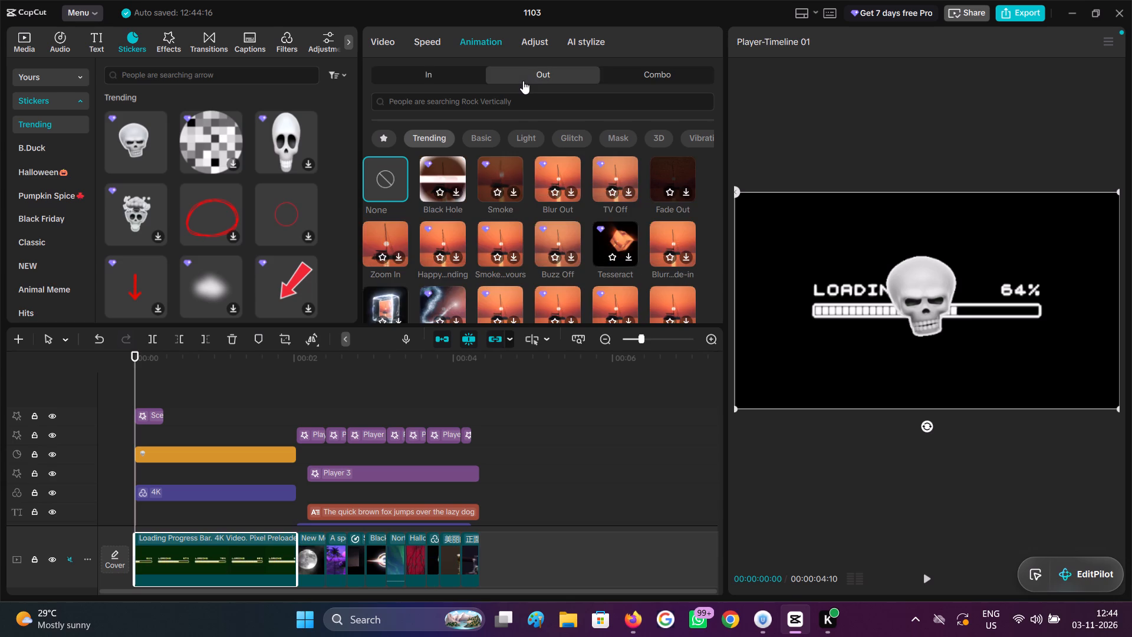
click(459, 71)
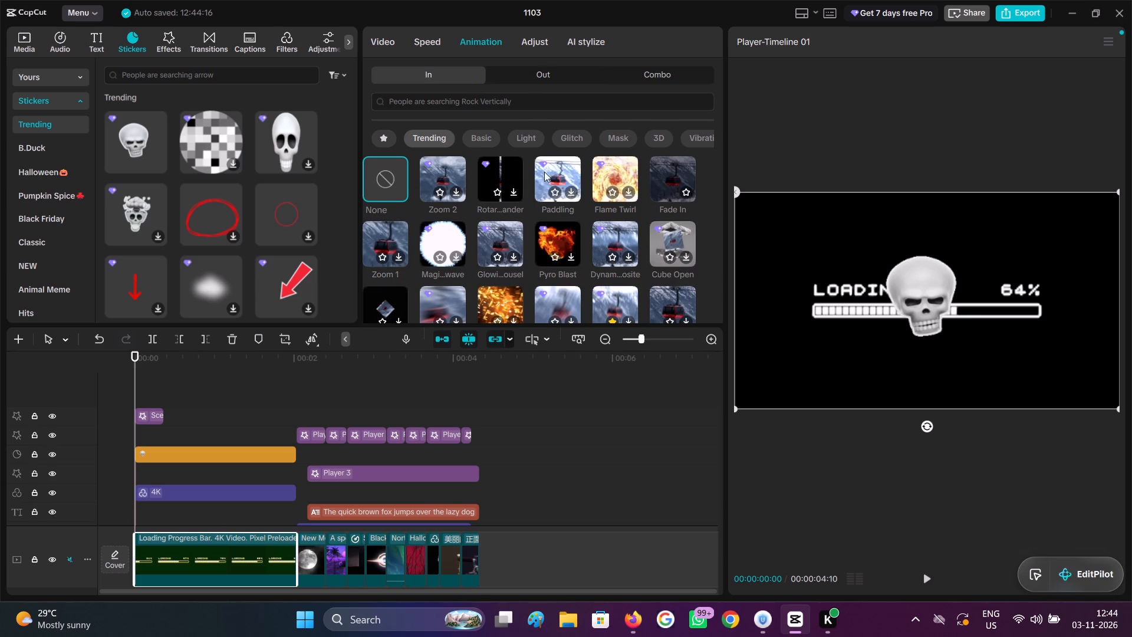
click(688, 174)
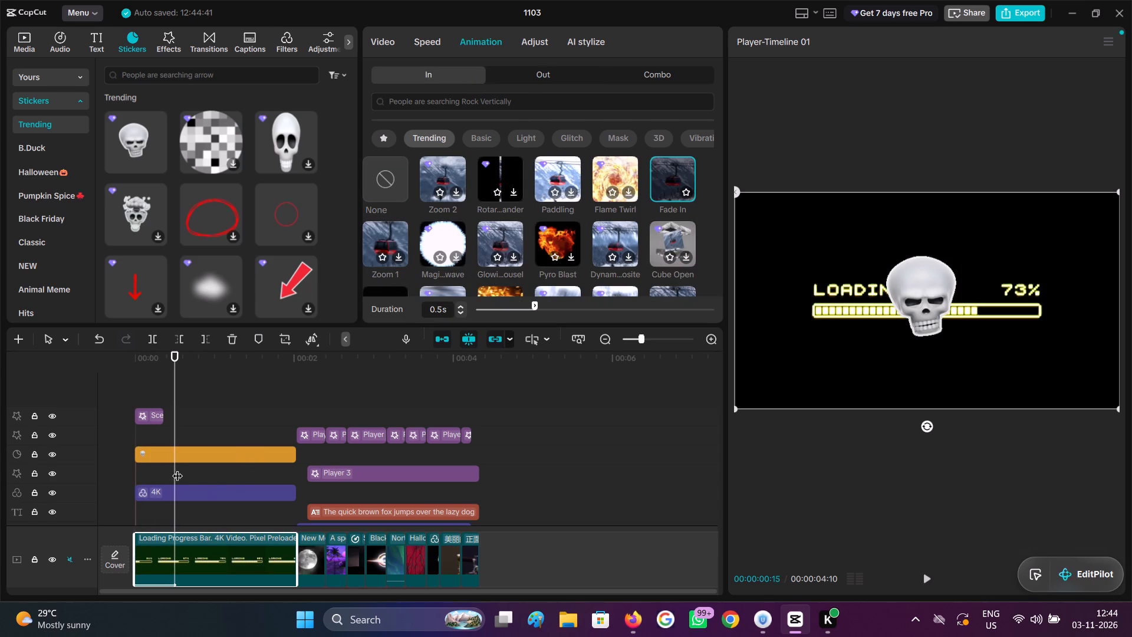
Apply the Dissolve entrance animation to the skull sticker with a duration of 0.2 s and return to the timeline's start.
click(182, 451)
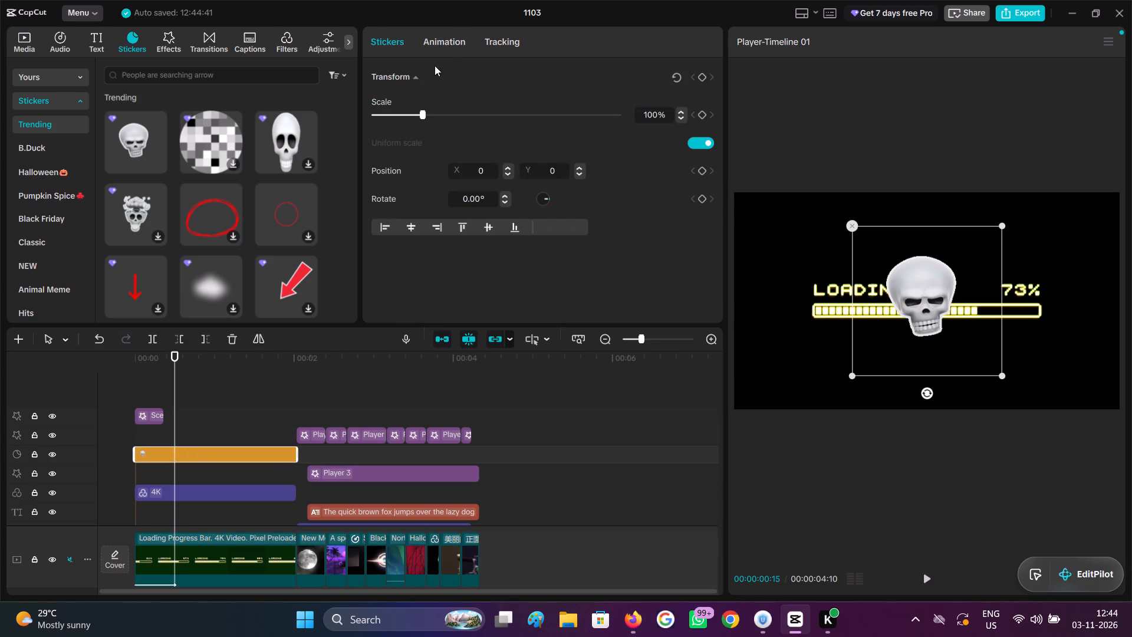
click(445, 46)
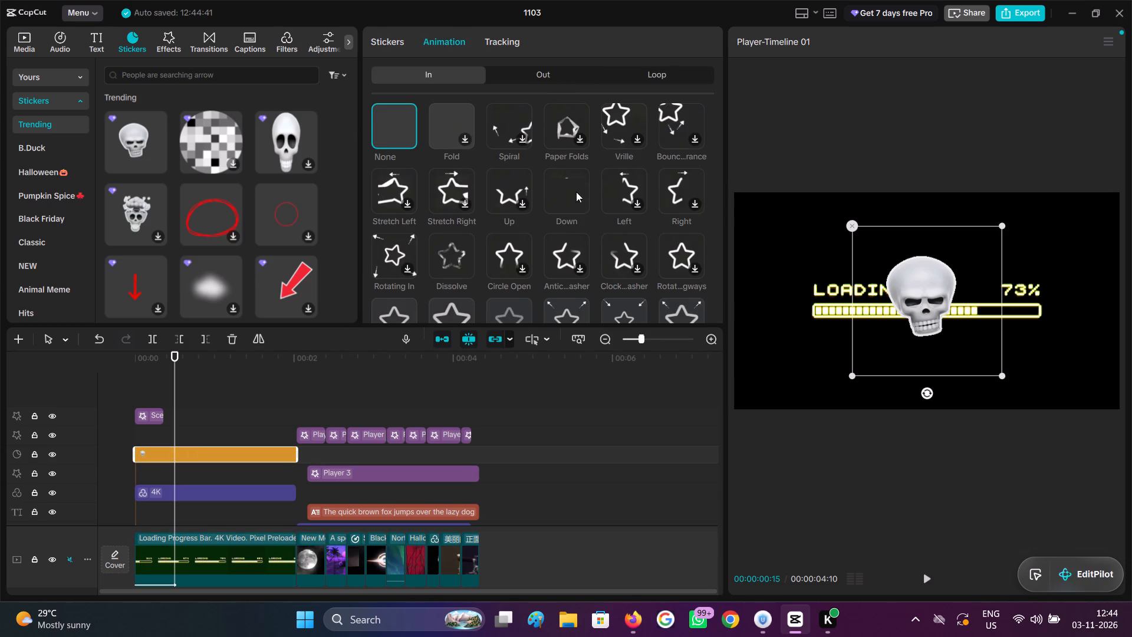
click(456, 261)
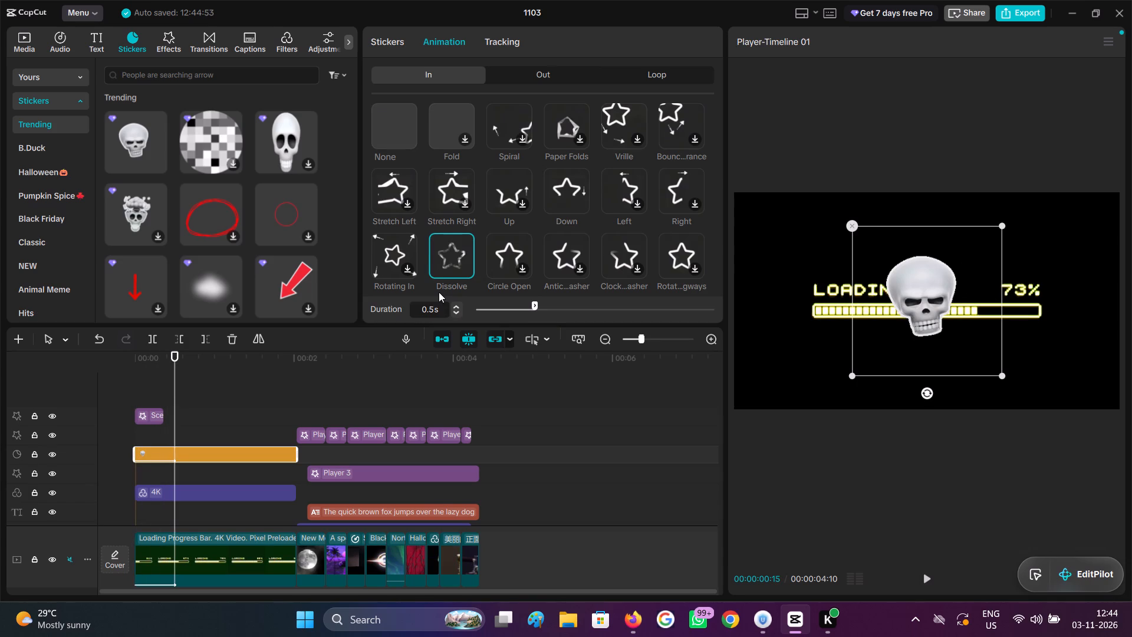
click(489, 312)
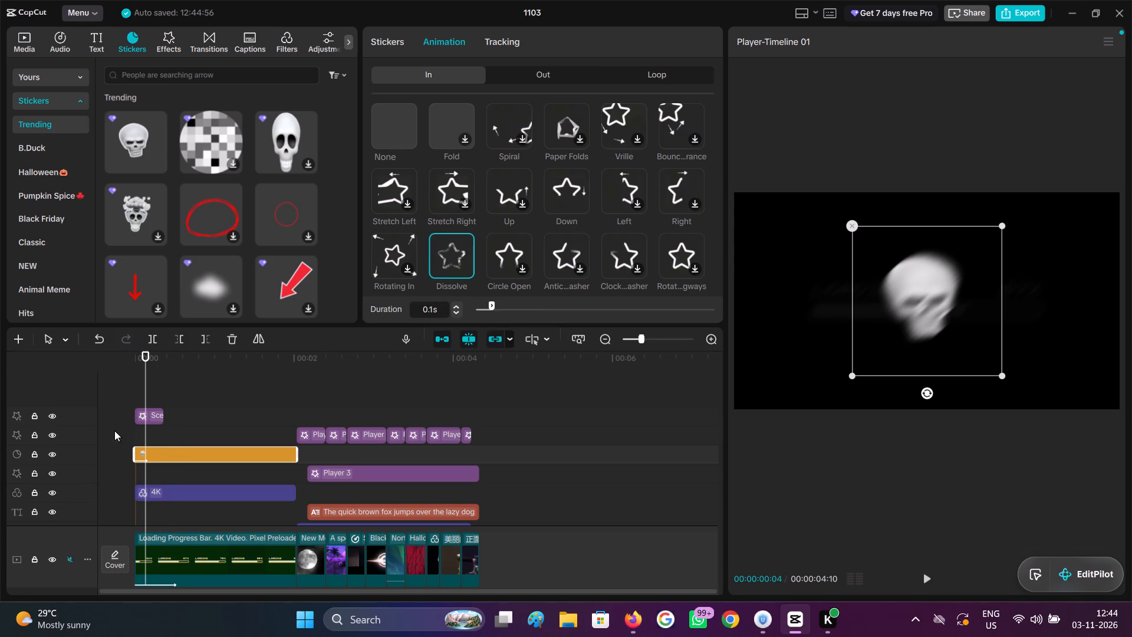
click(454, 307)
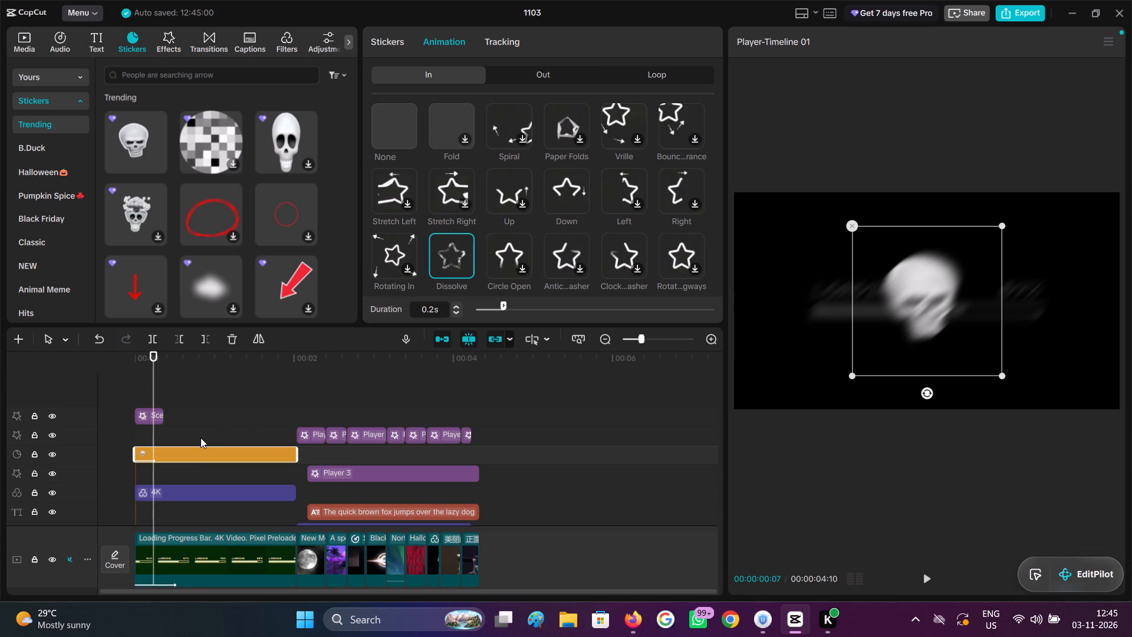
click(153, 400)
drag(153, 400, 134, 408)
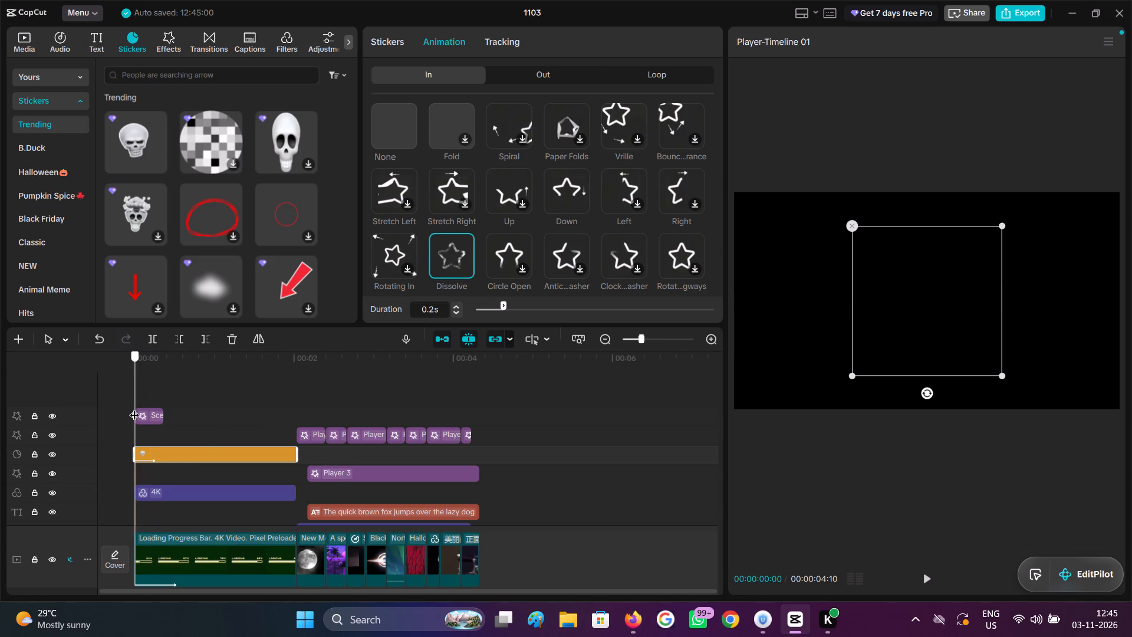
drag(134, 408, 90, 437)
drag(90, 437, 70, 440)
Delete the 4K filter that covers the loading clip.
click(153, 495)
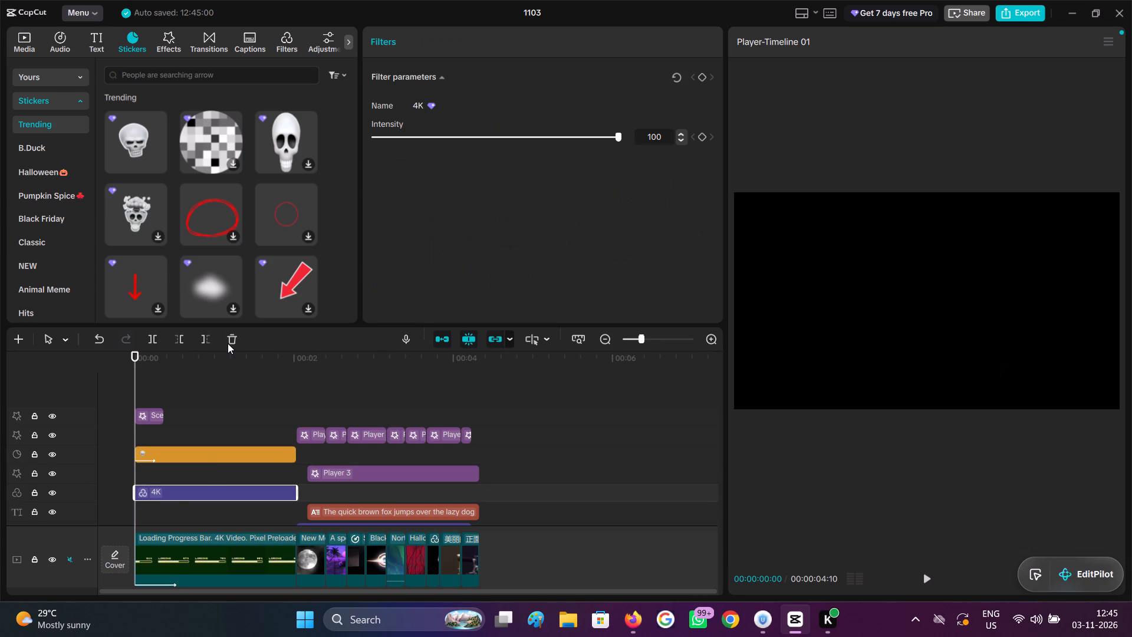
click(228, 343)
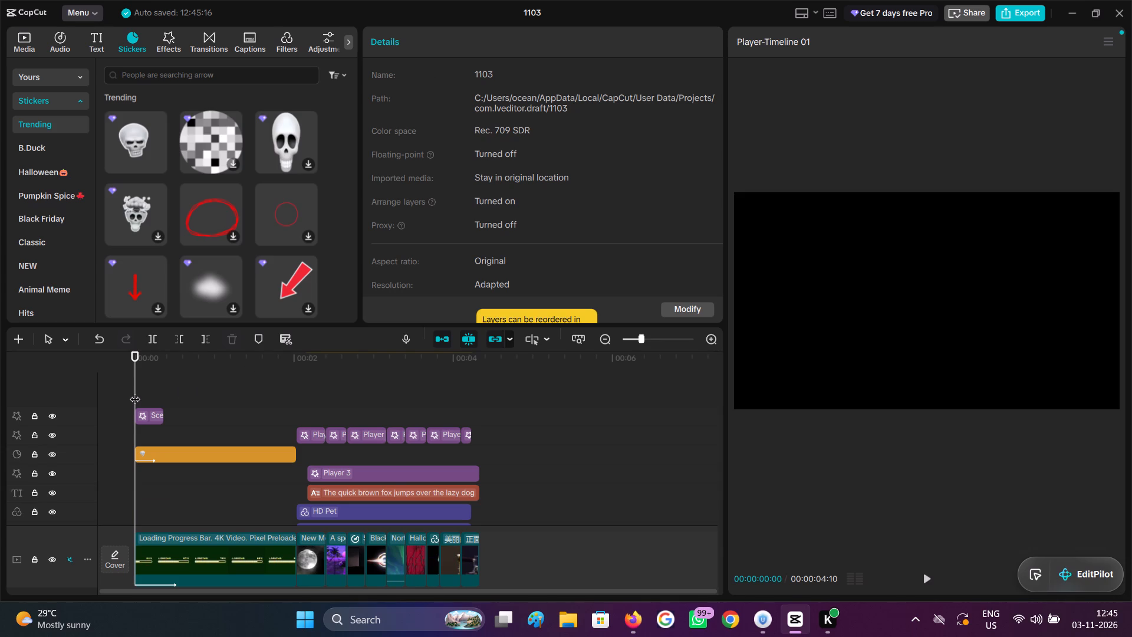
Preview the thin red circle sticker and add it at the timeline's start on a new topmost track.
click(301, 202)
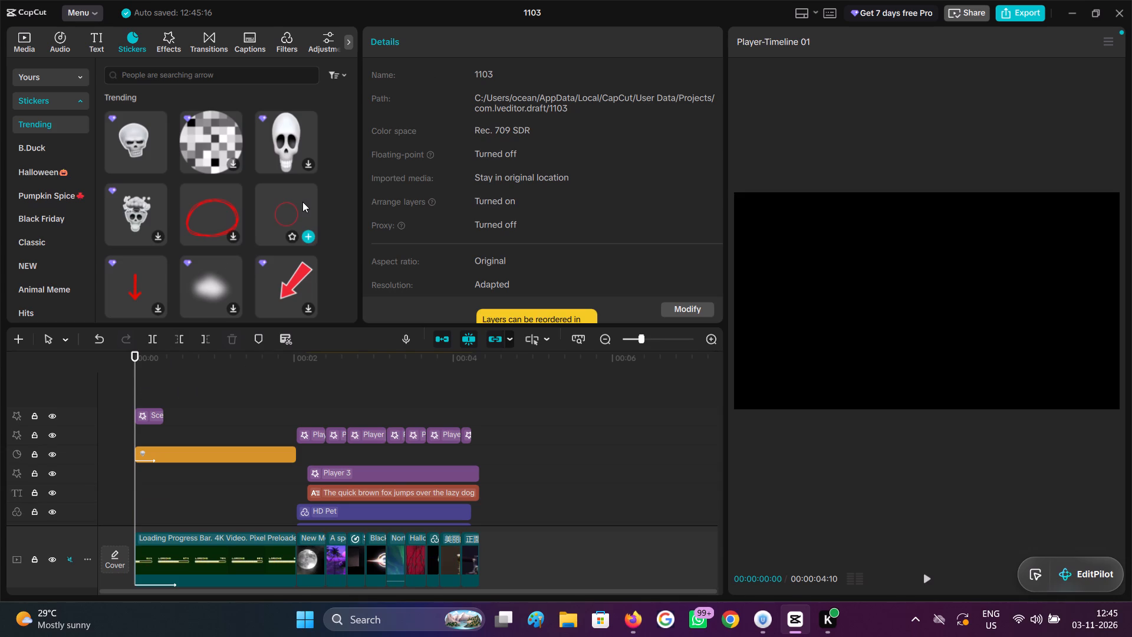
click(305, 212)
click(300, 212)
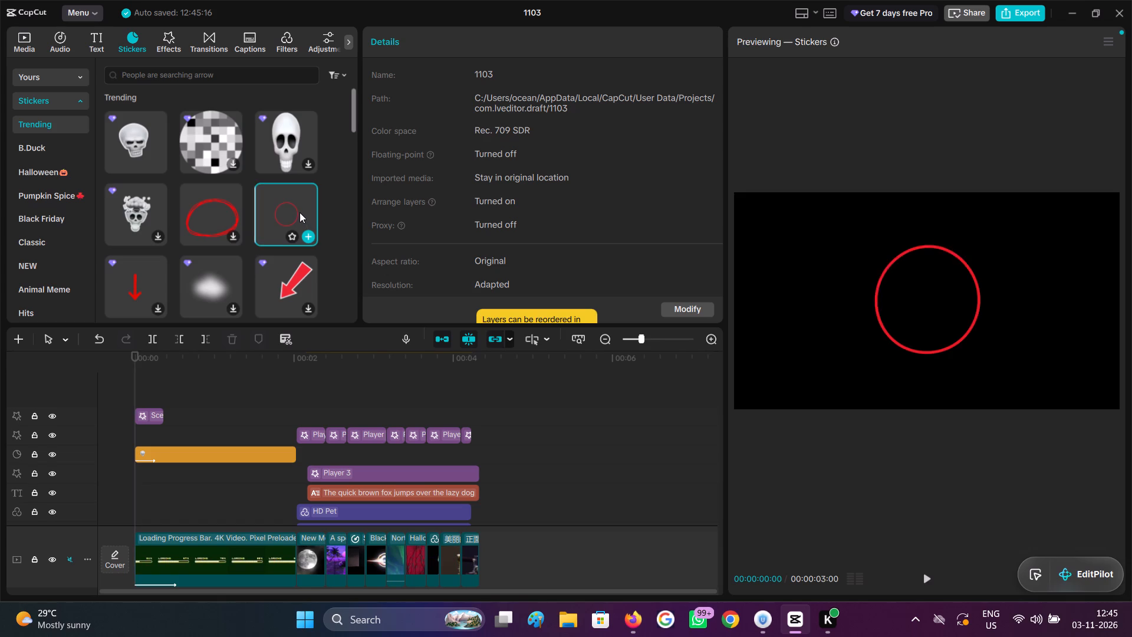
click(300, 212)
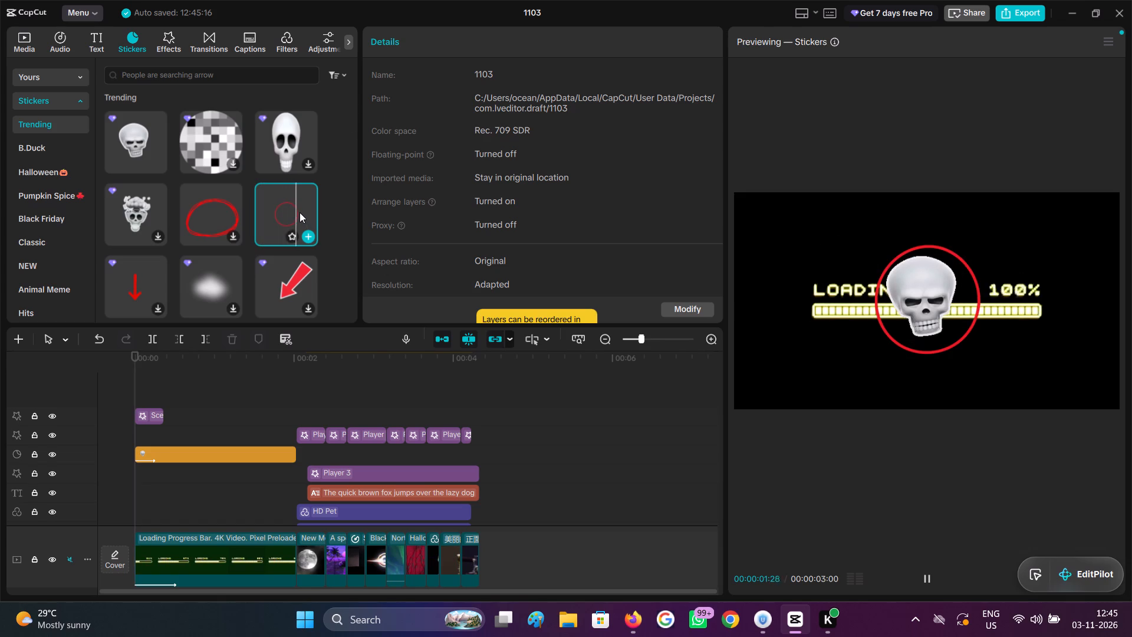
drag(300, 212, 130, 396)
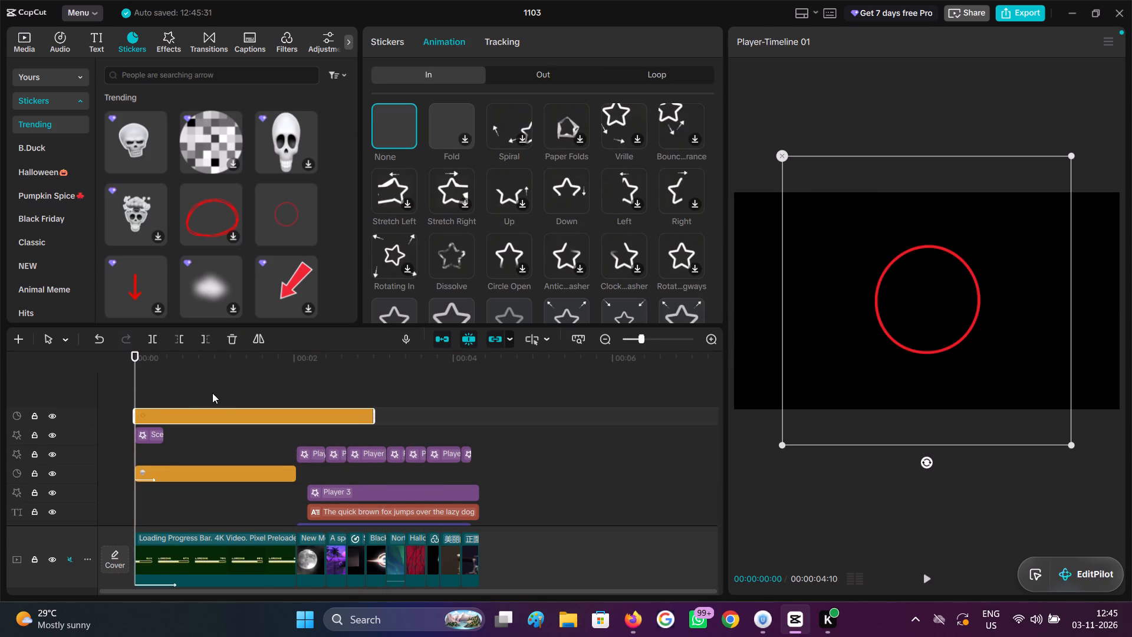
Scrub the intro with the red circle around the skull and apply the Circle Open entrance animation to the circle sticker.
click(179, 393)
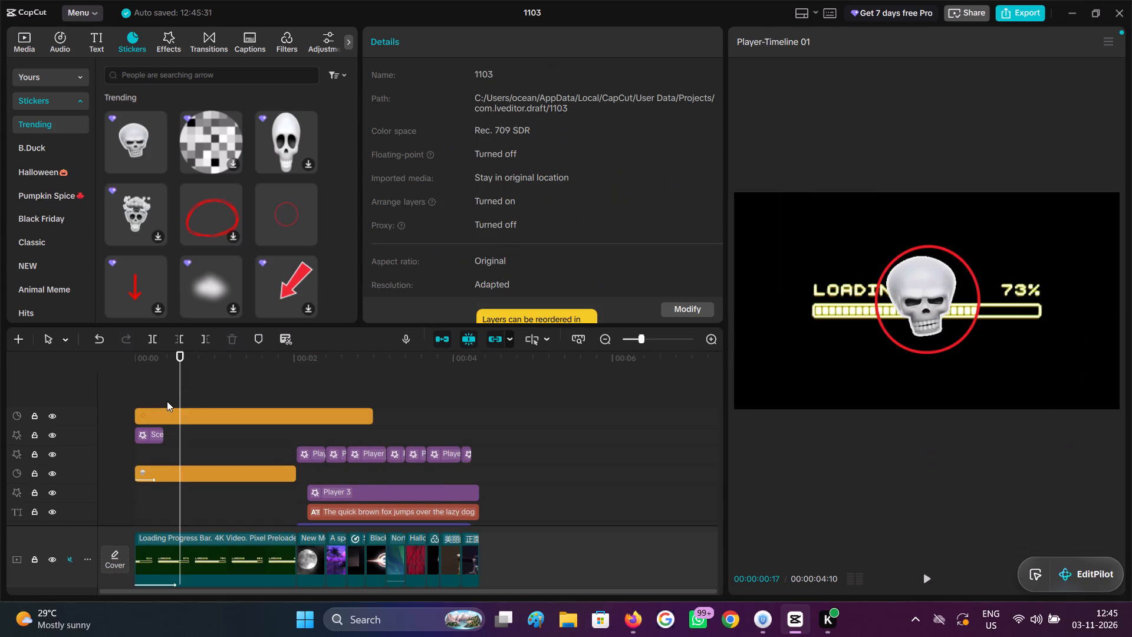
click(169, 396)
drag(169, 396, 160, 393)
click(159, 419)
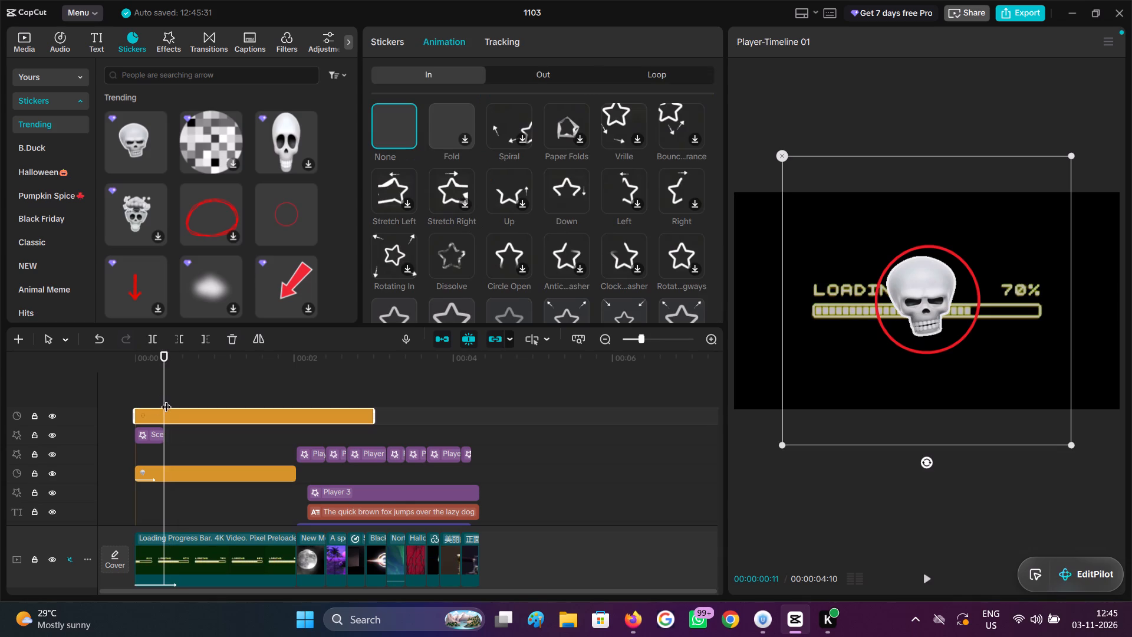
drag(167, 384, 209, 385)
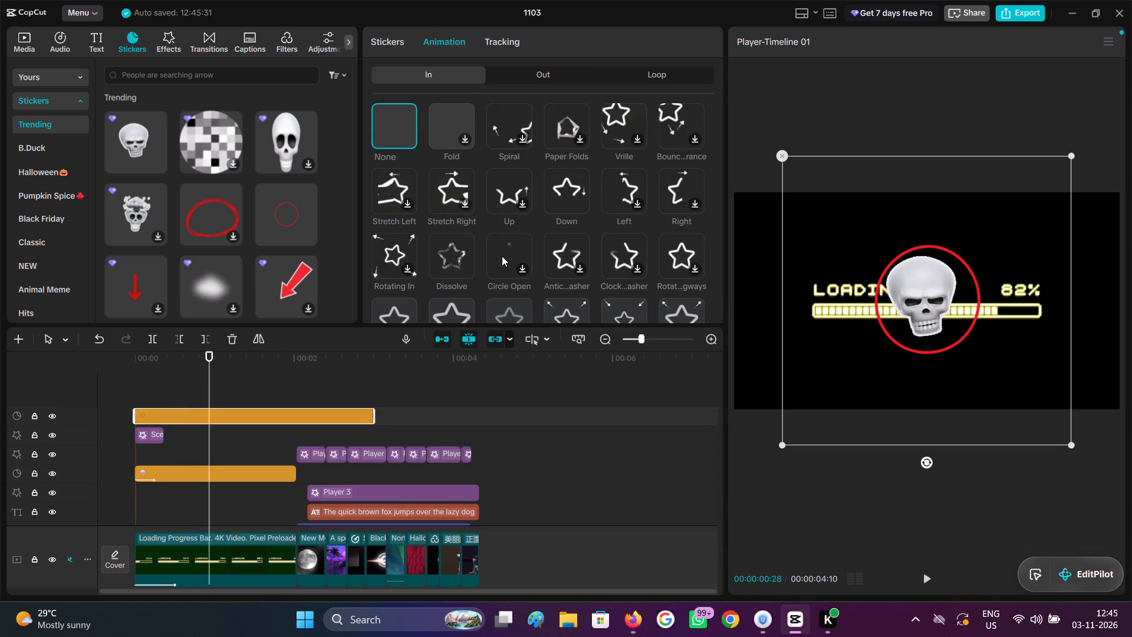
click(502, 256)
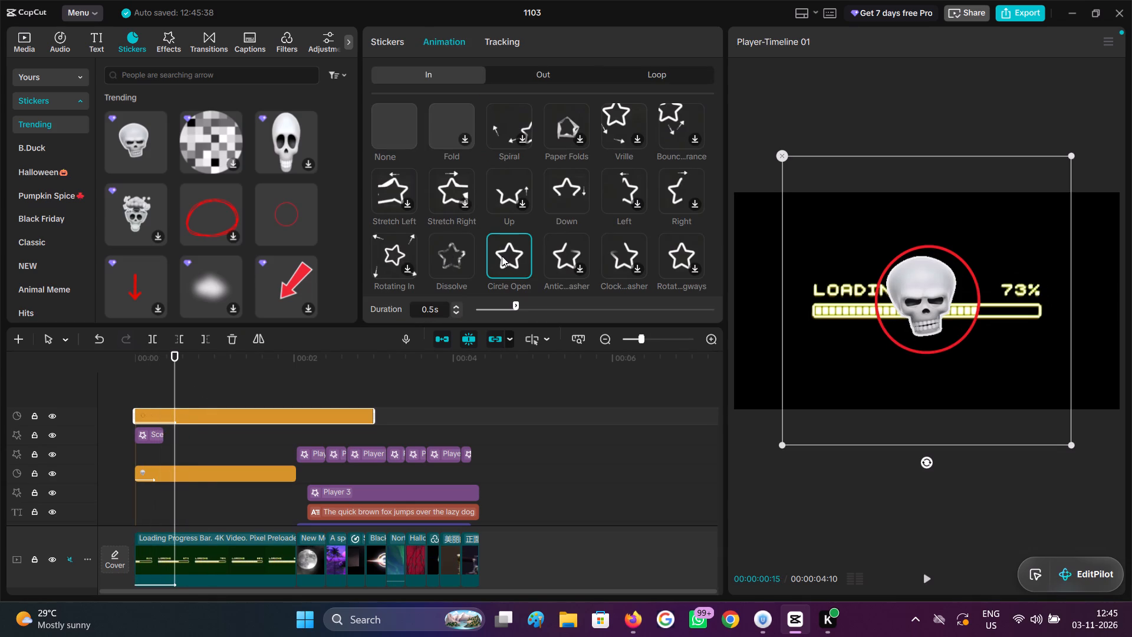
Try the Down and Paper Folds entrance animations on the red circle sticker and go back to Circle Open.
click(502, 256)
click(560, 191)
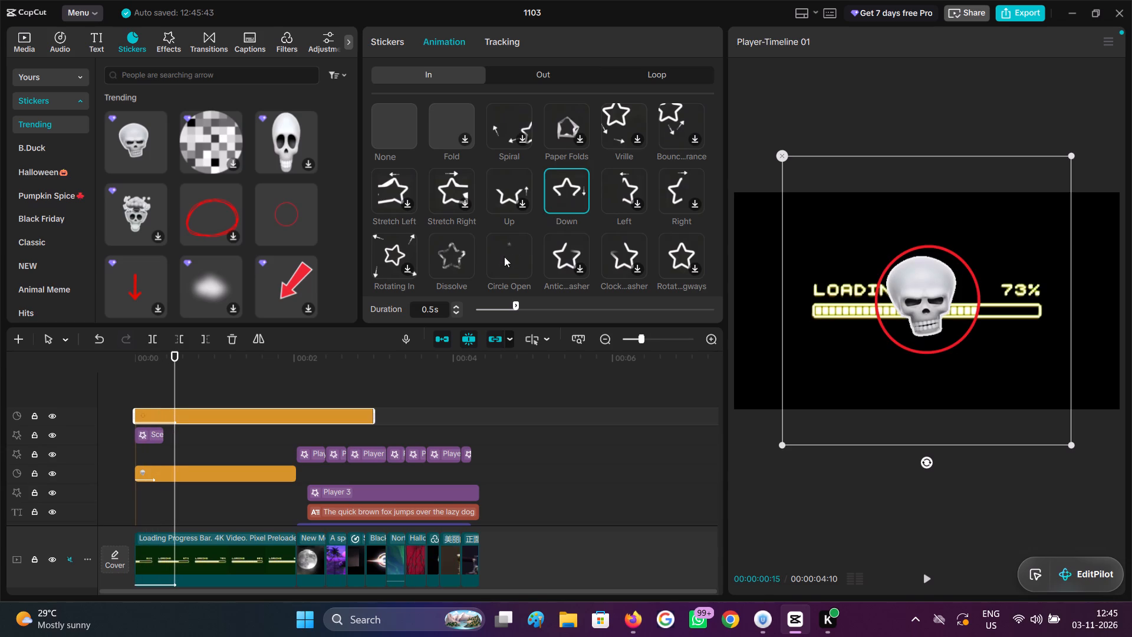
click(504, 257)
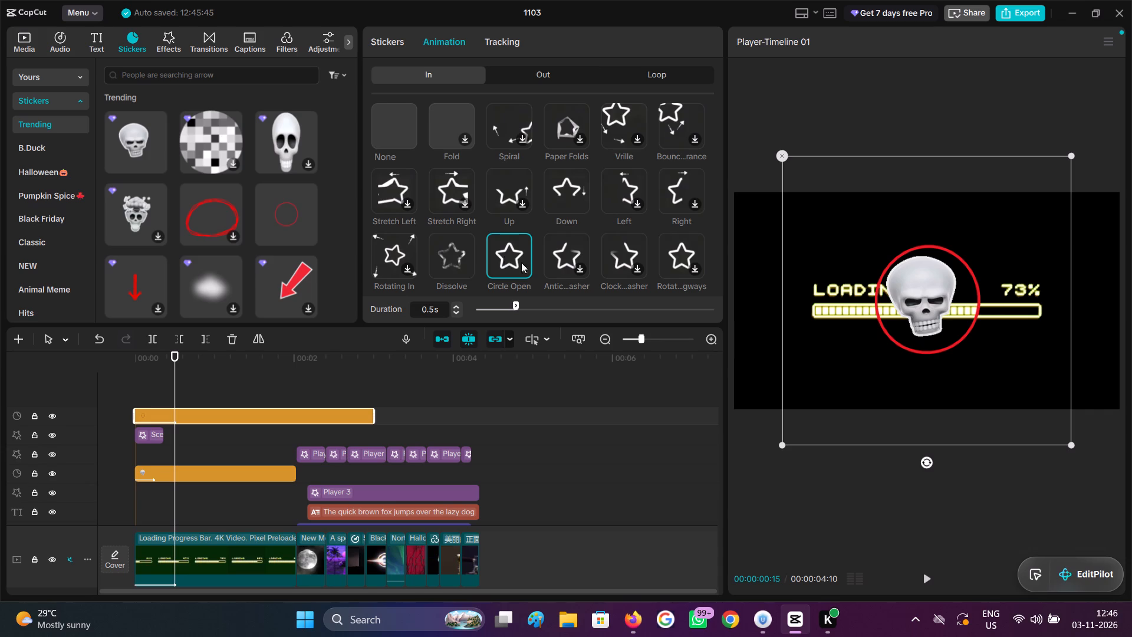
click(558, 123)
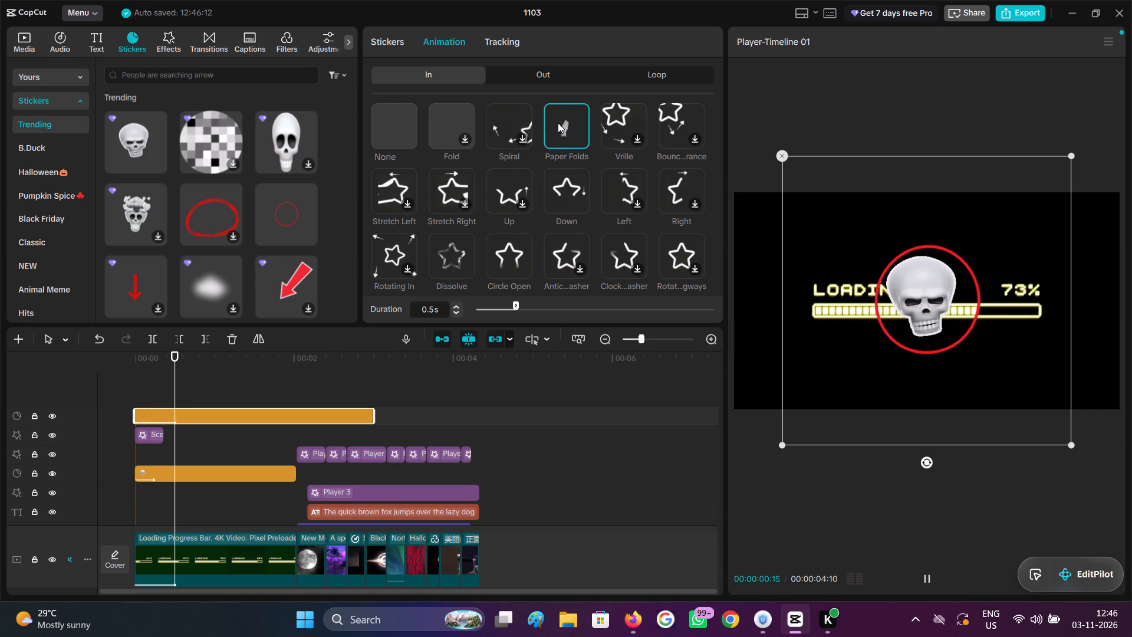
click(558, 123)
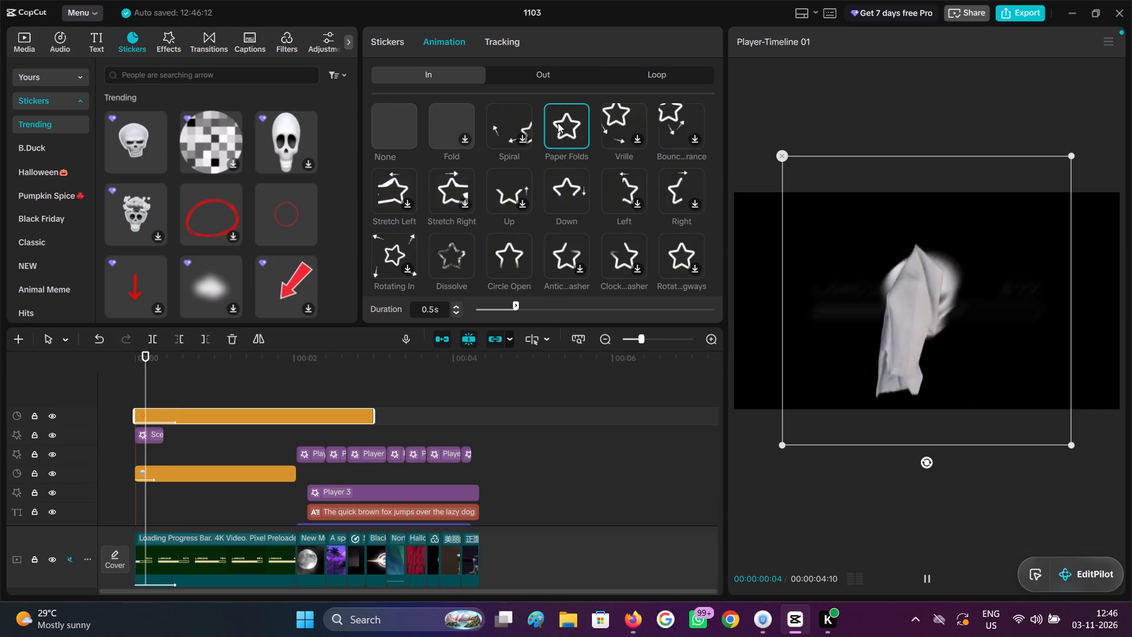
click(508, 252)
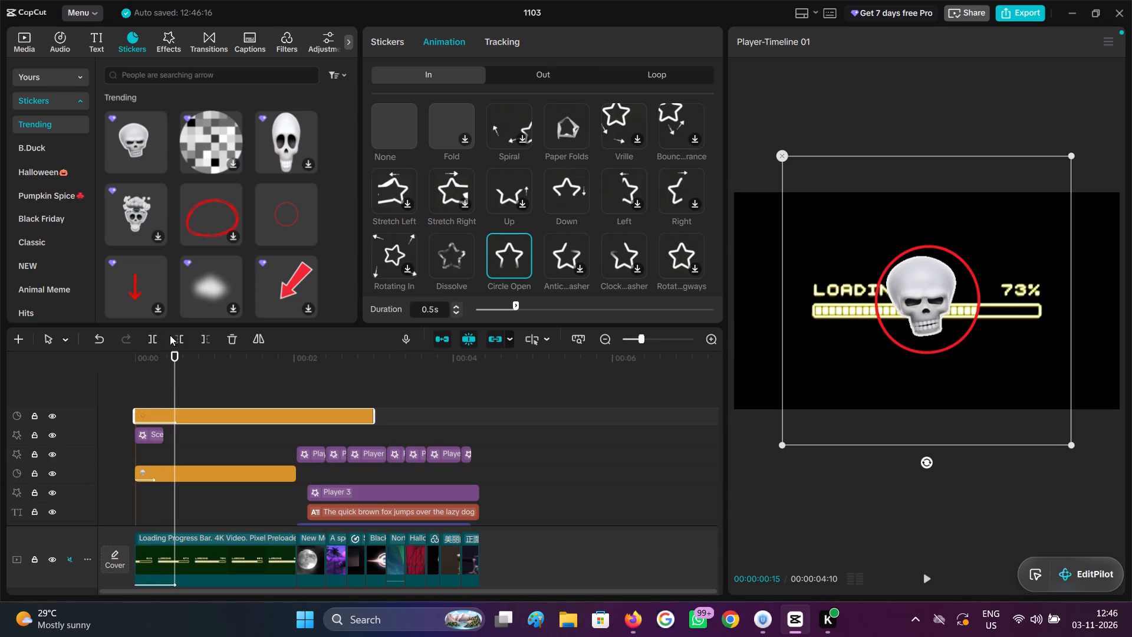
Trim the red circle sticker to end with the loading clip at 00:00:02:01 and scrub back to the timeline's start.
drag(176, 386, 300, 388)
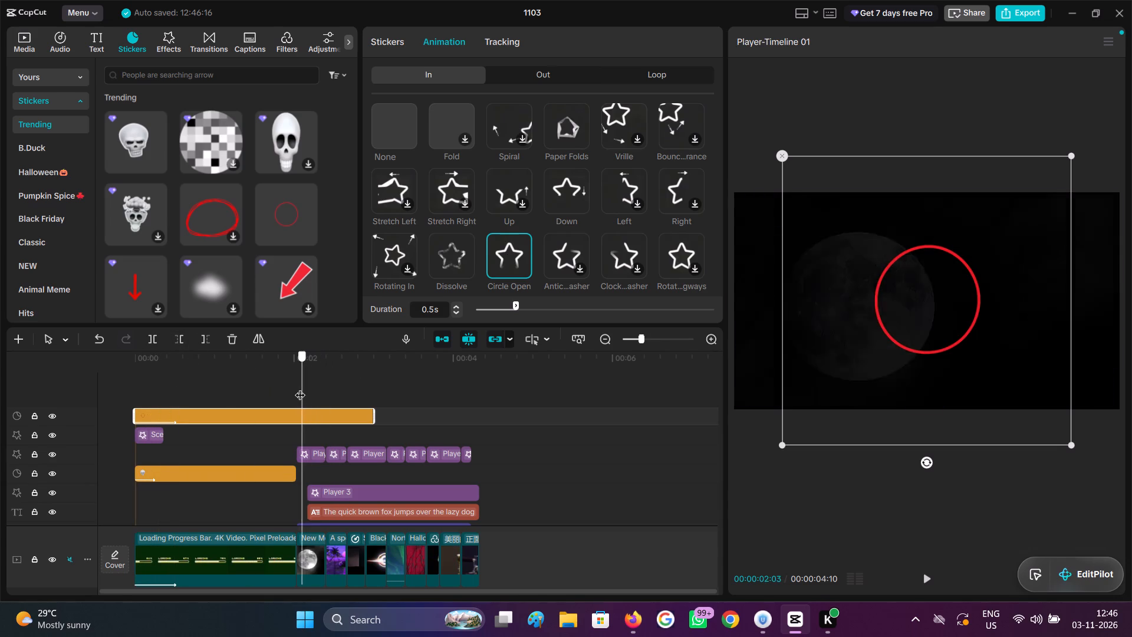
drag(300, 388, 294, 386)
click(294, 419)
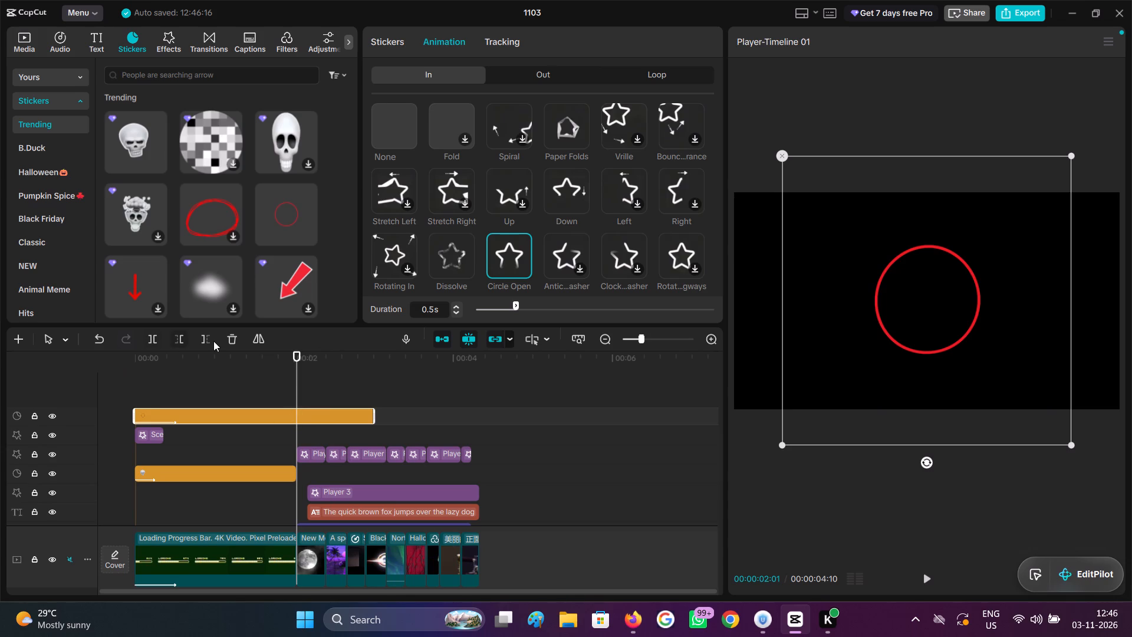
click(207, 342)
click(289, 372)
drag(290, 372, 252, 384)
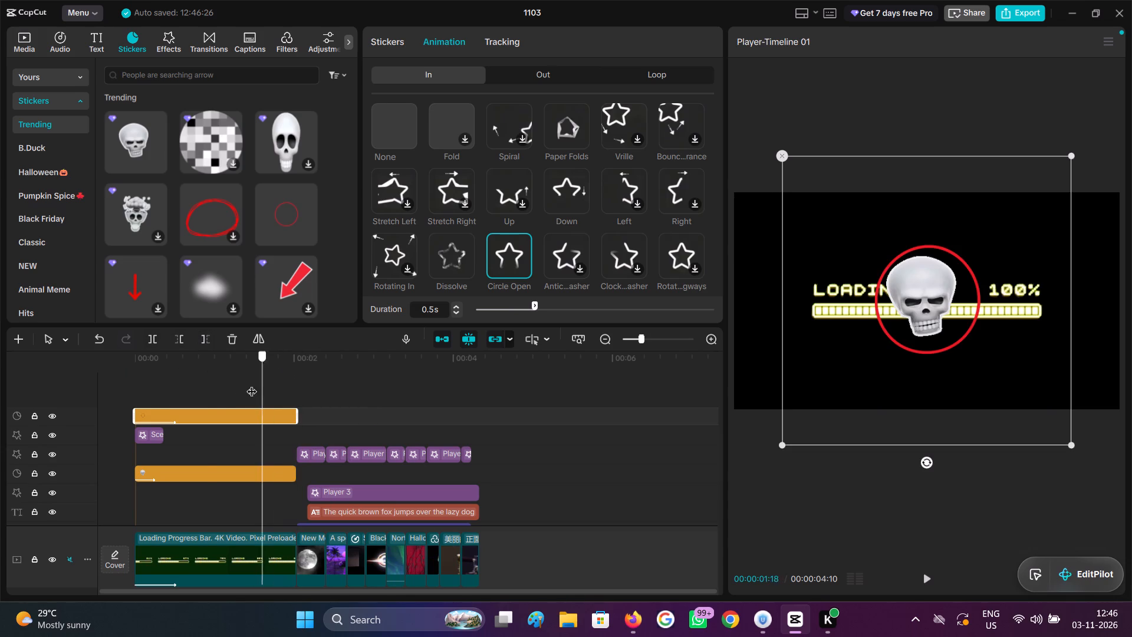
drag(252, 384, 199, 392)
click(199, 392)
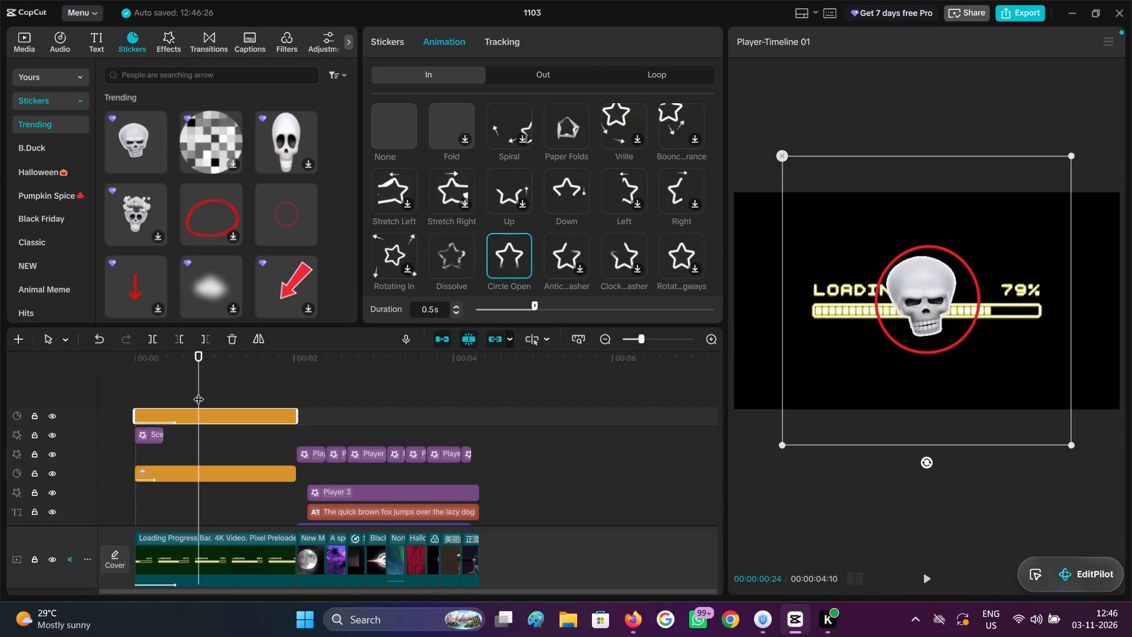
drag(199, 392, 195, 392)
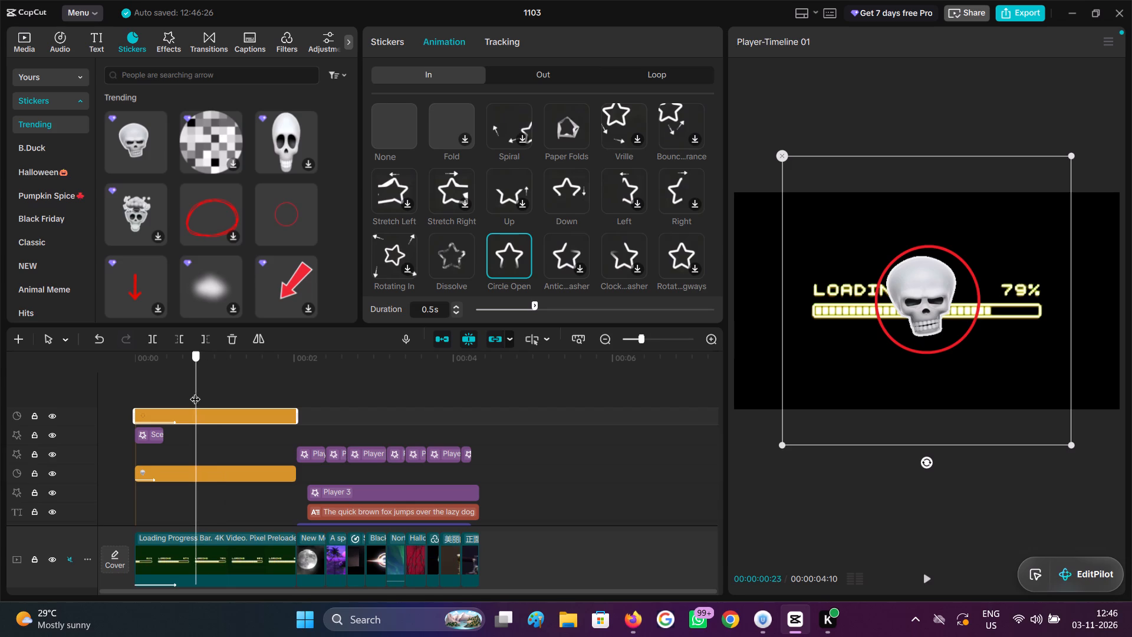
drag(195, 392, 103, 300)
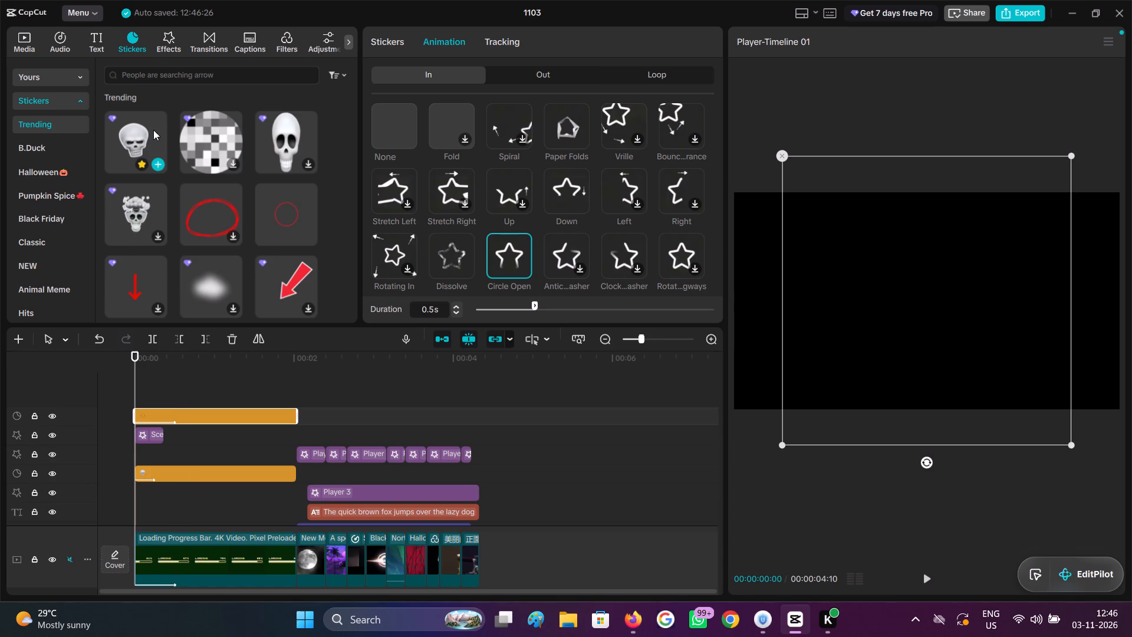
Browse the Pumpkin Spice, Black Friday and Classic sticker categories for further intro decorations.
click(46, 147)
click(60, 169)
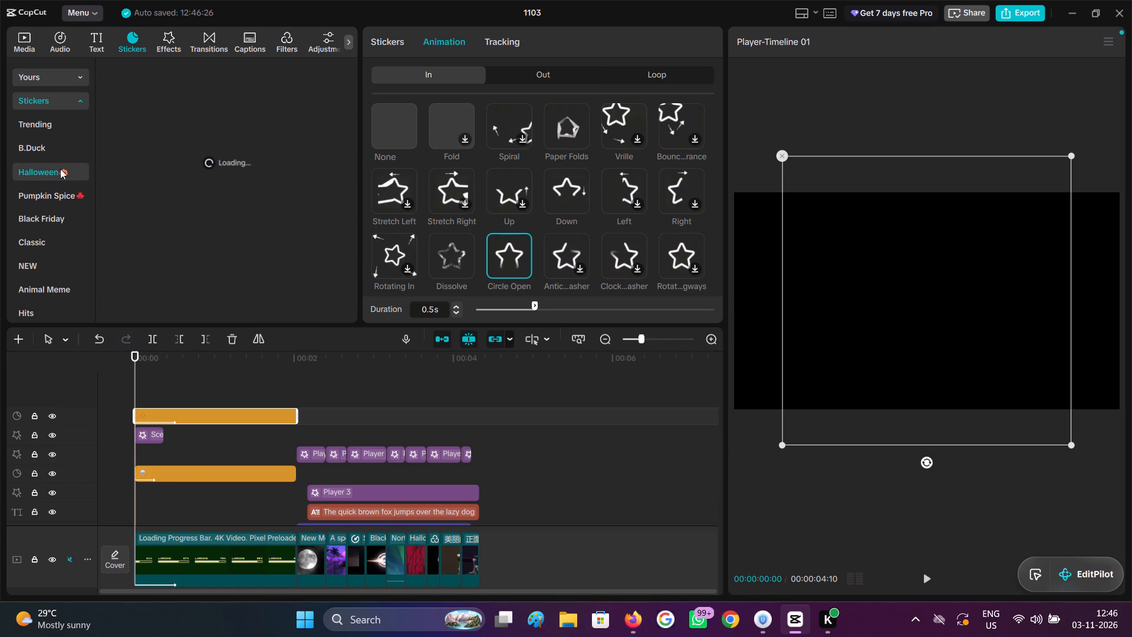
click(67, 190)
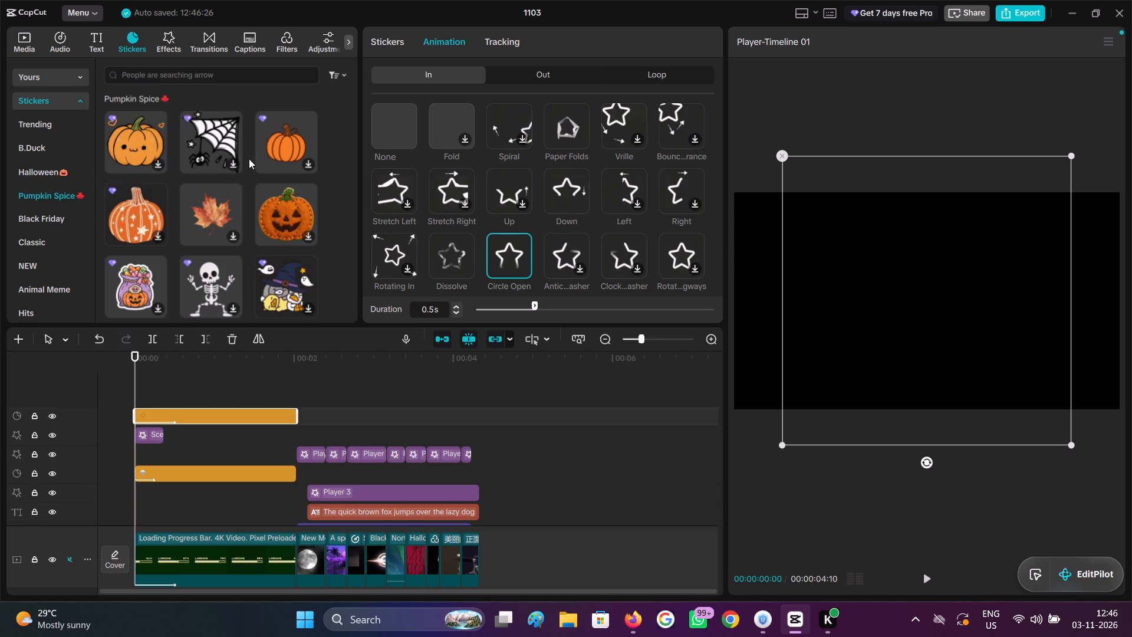
scroll(271, 221, down, 1)
scroll(253, 276, down, 1)
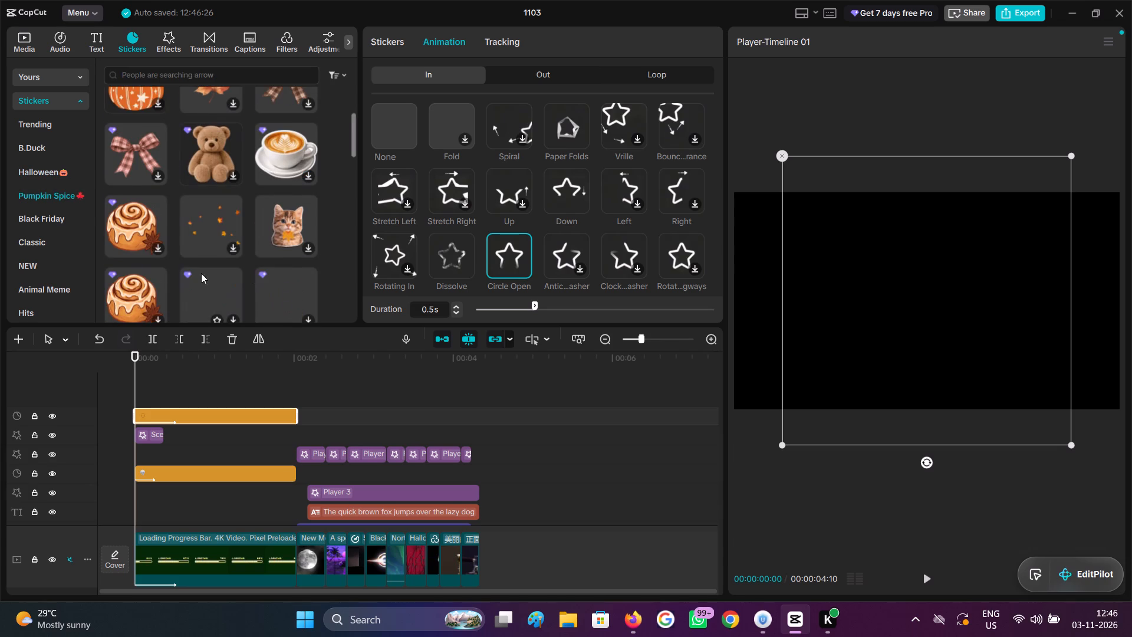
scroll(103, 278, down, 1)
click(40, 216)
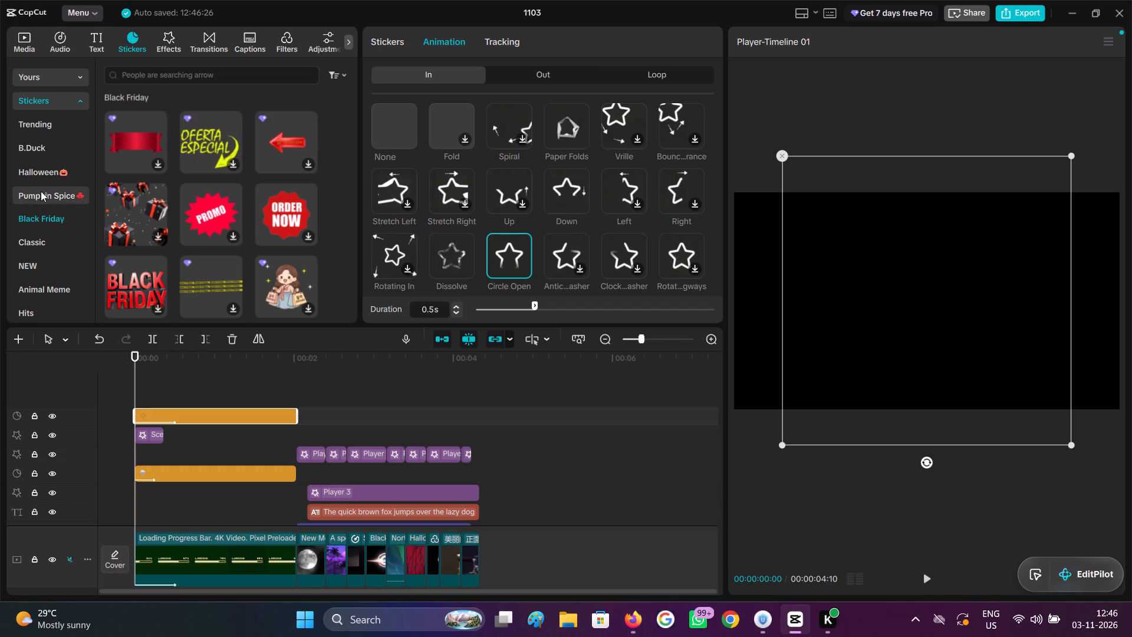
scroll(166, 197, down, 1)
click(44, 241)
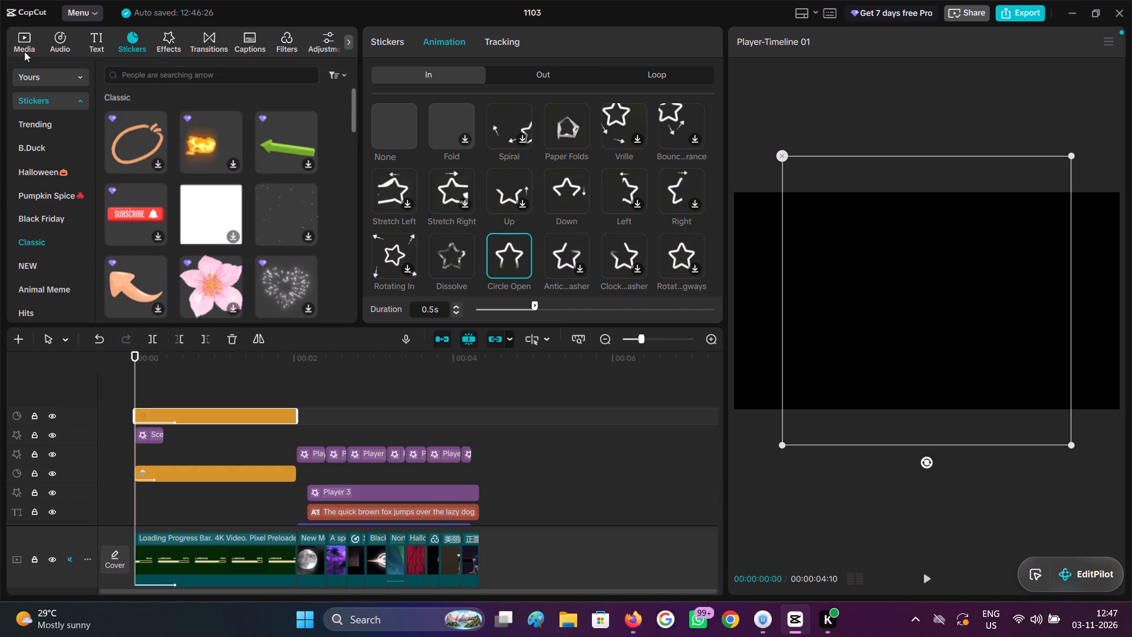
Browse the favorite and trending text effects and preview the first favorite caption template.
click(84, 41)
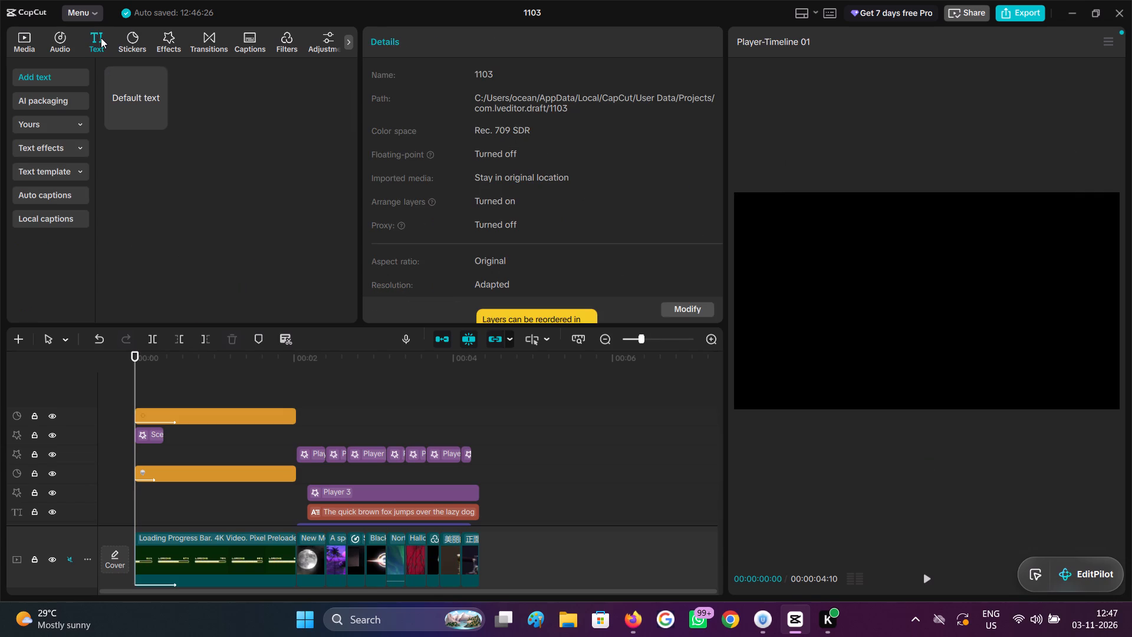
click(67, 133)
click(71, 136)
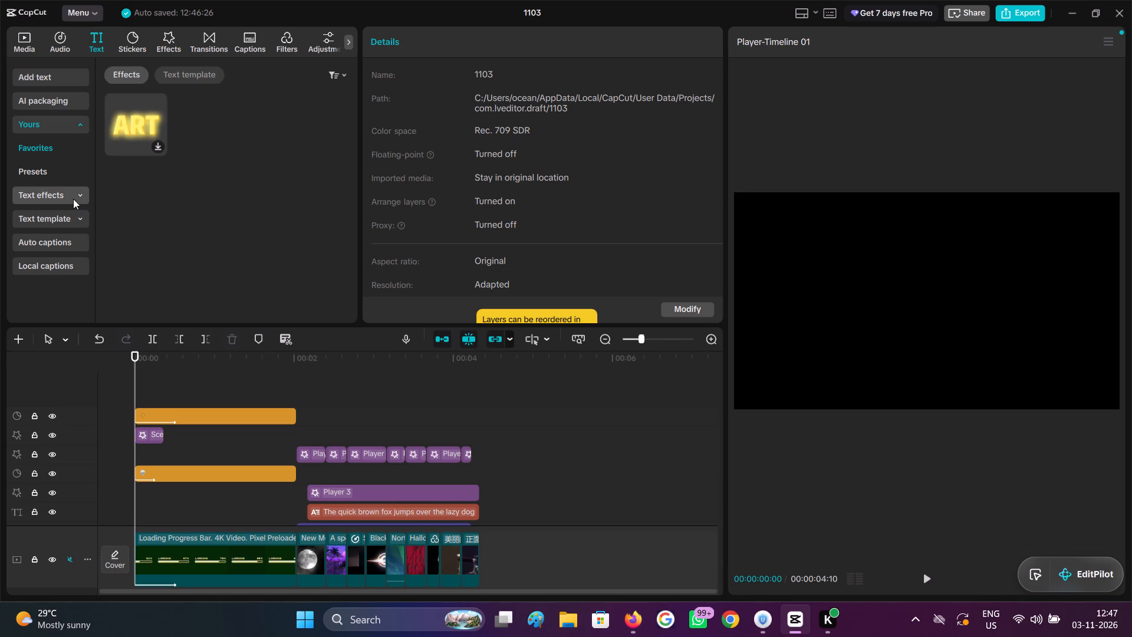
click(73, 199)
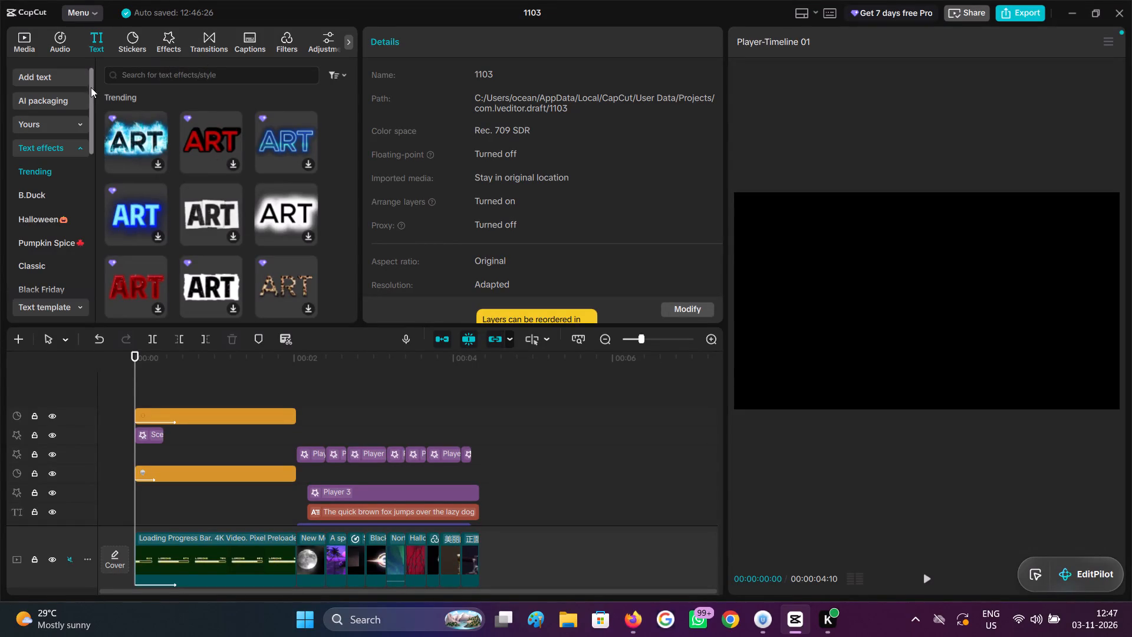
click(54, 153)
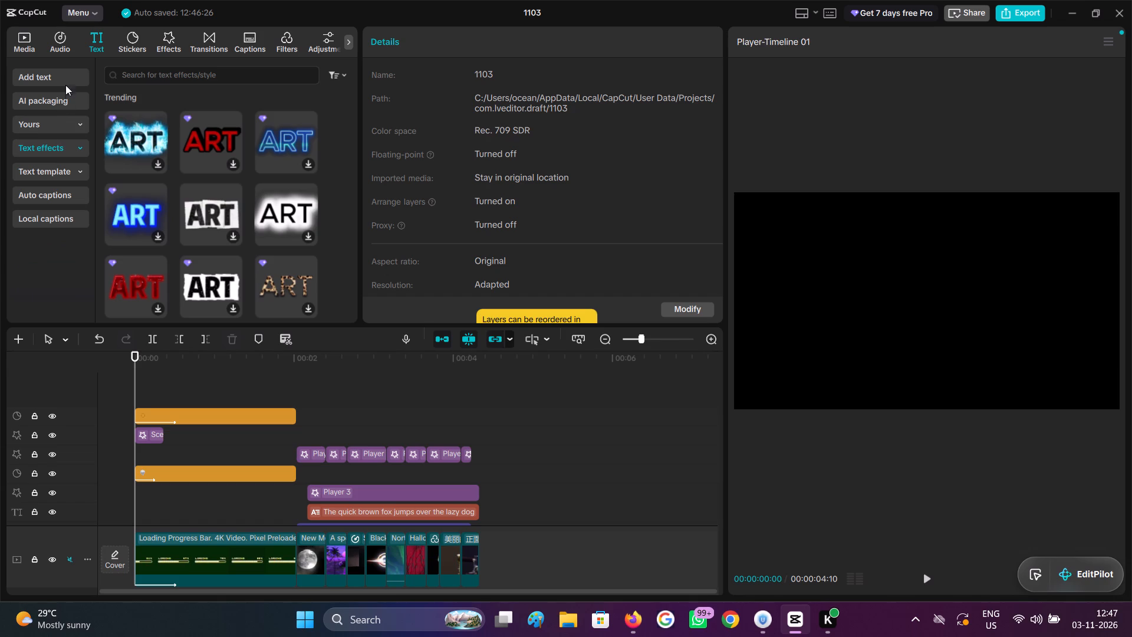
click(241, 45)
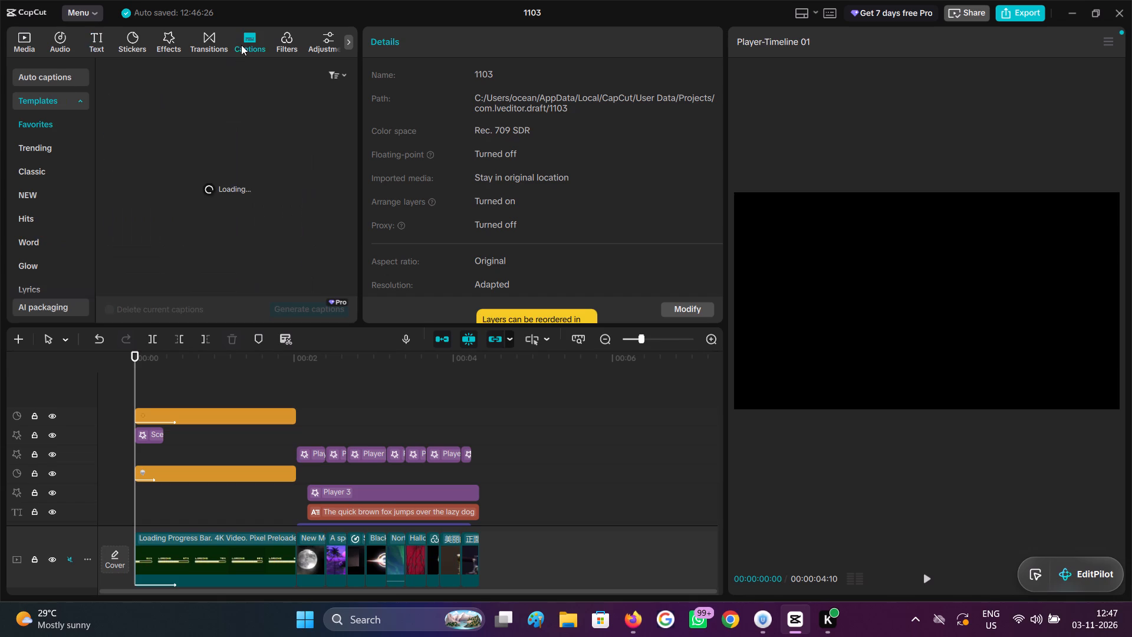
click(73, 103)
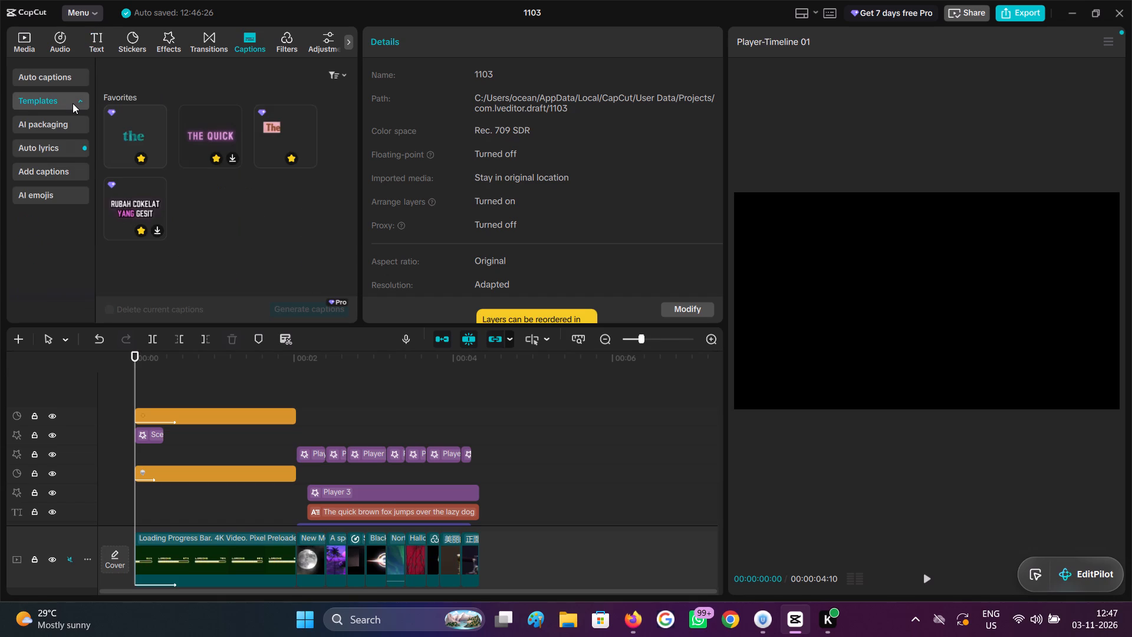
click(145, 125)
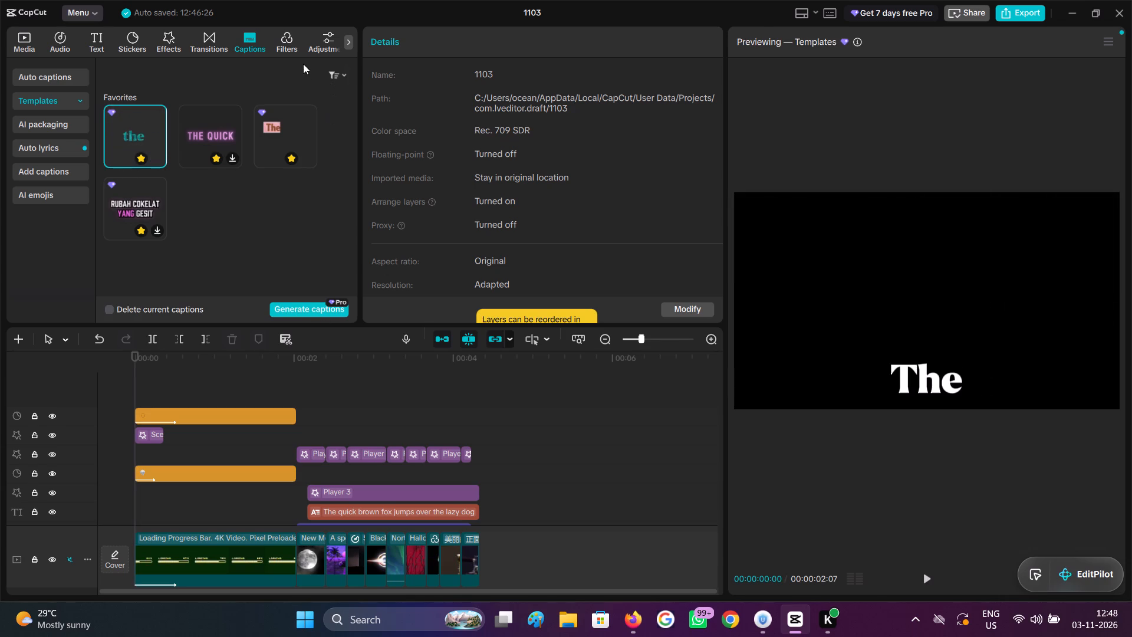
Add a custom adjustment layer at the timeline's start above the stickers and scrub the intro to 00:00:00:17.
click(325, 47)
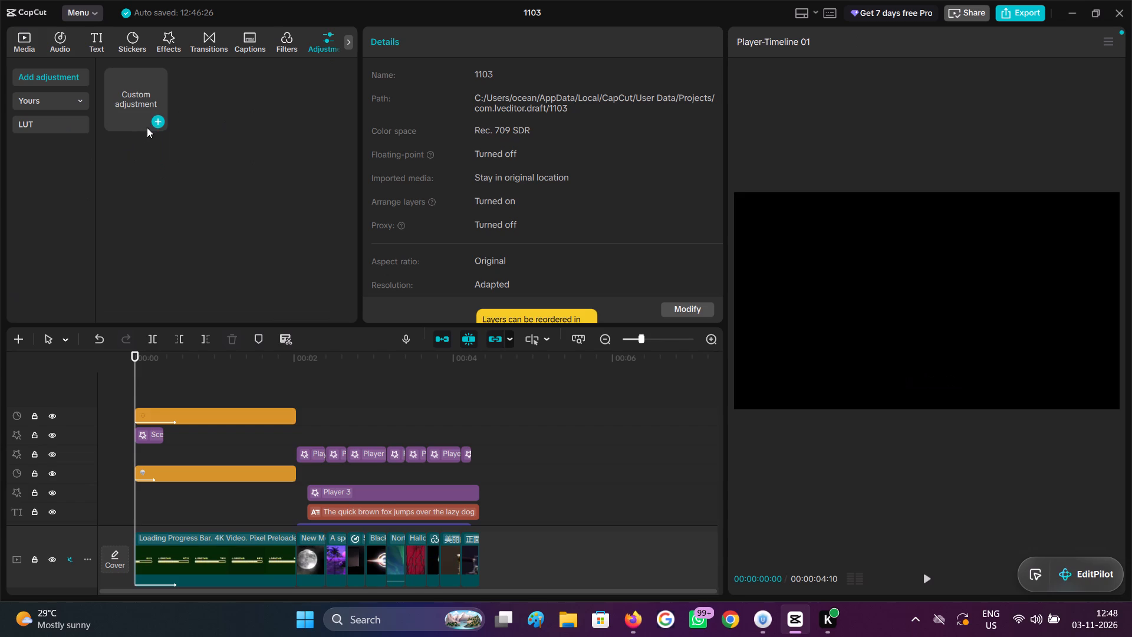
click(155, 124)
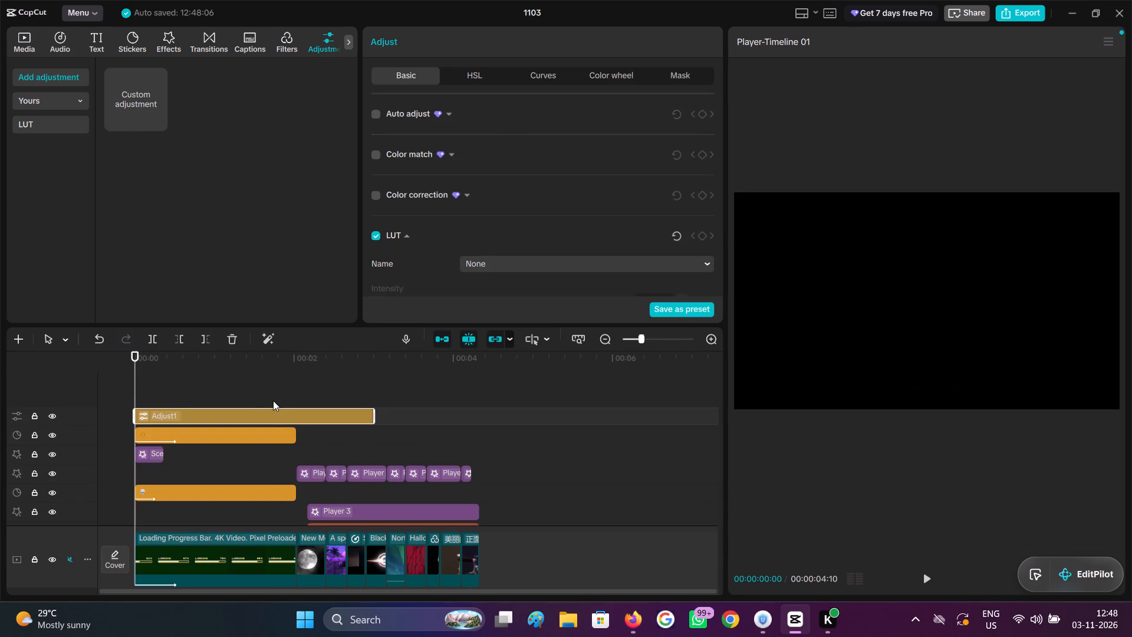
click(273, 400)
drag(273, 400, 289, 406)
click(292, 418)
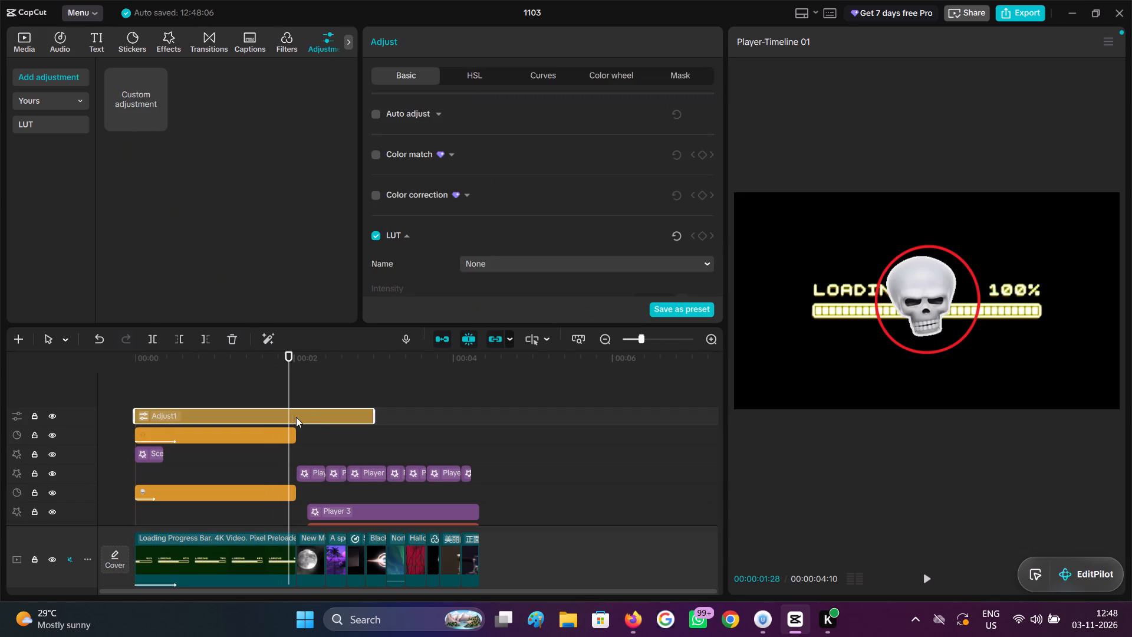
drag(315, 417, 251, 411)
click(180, 400)
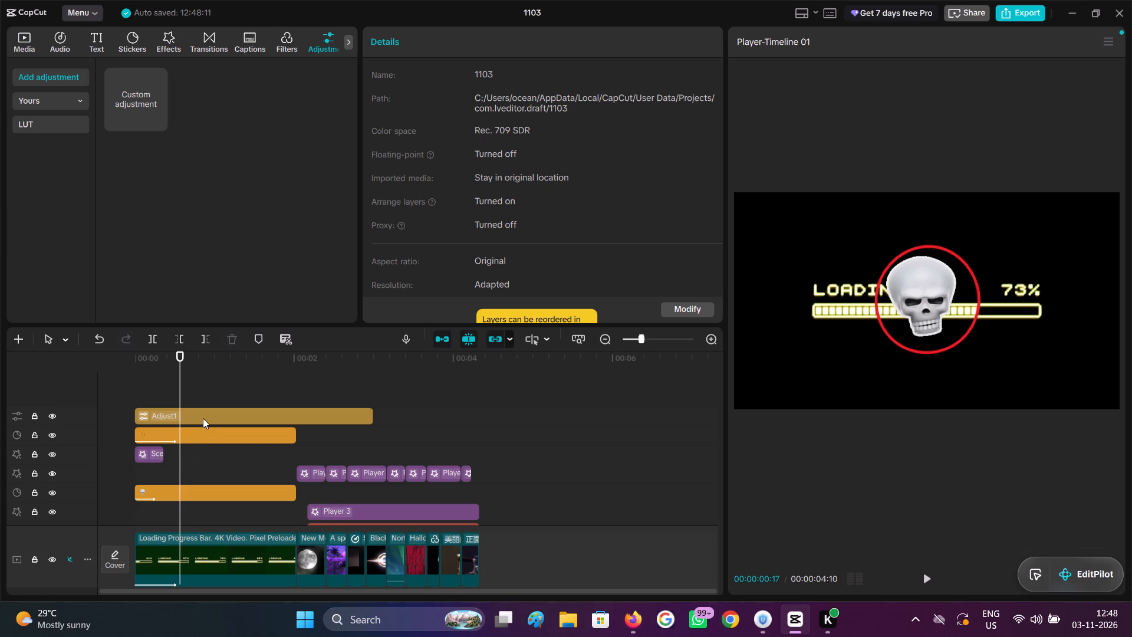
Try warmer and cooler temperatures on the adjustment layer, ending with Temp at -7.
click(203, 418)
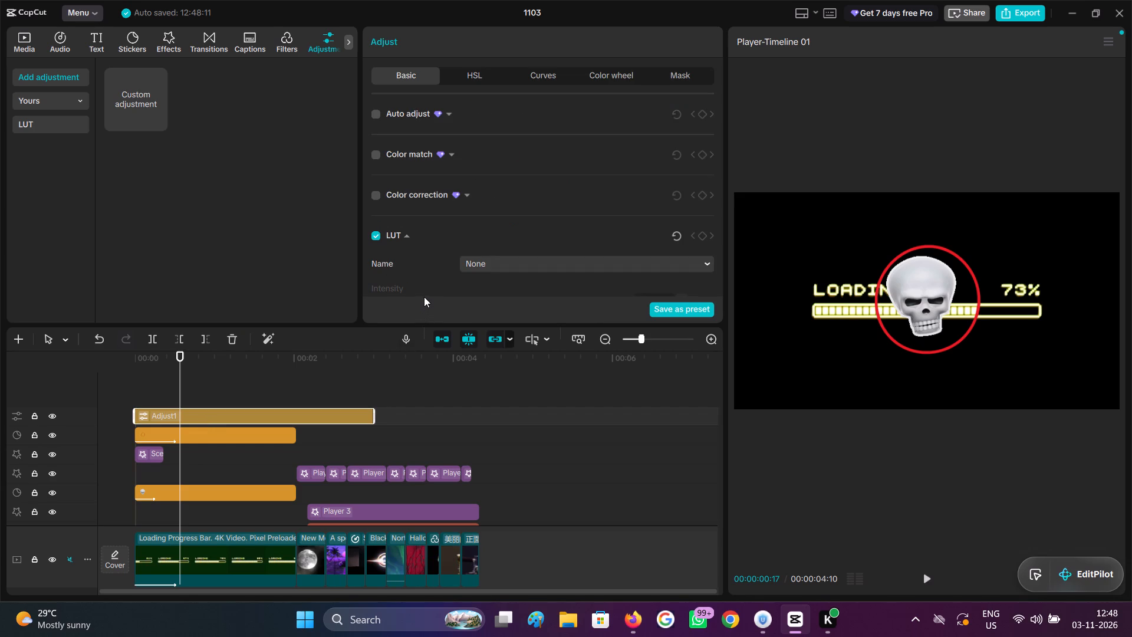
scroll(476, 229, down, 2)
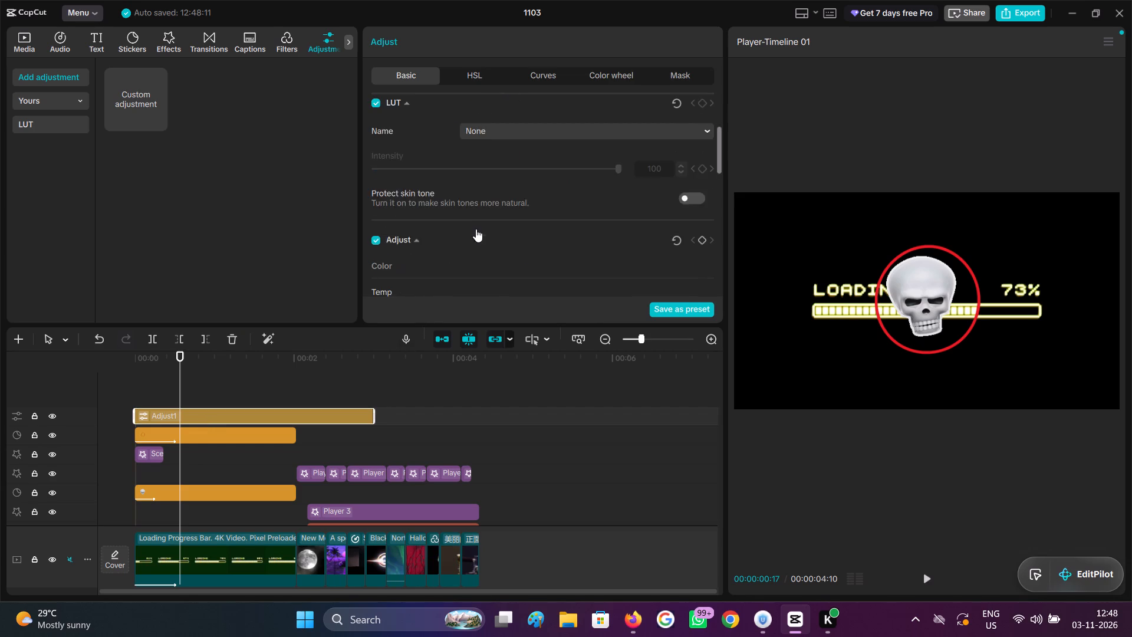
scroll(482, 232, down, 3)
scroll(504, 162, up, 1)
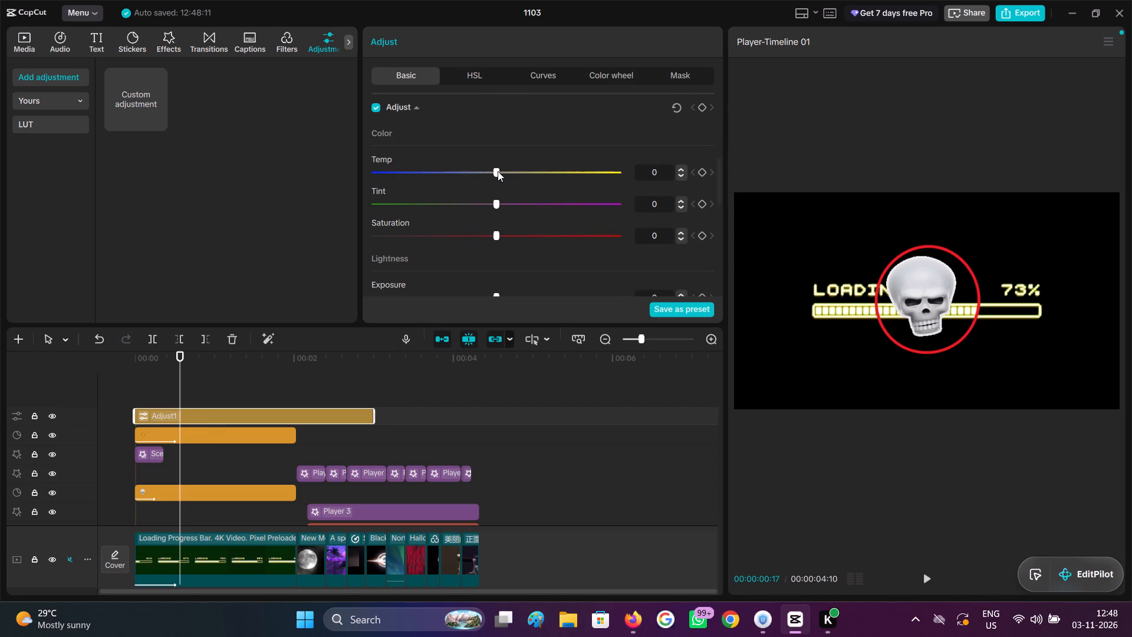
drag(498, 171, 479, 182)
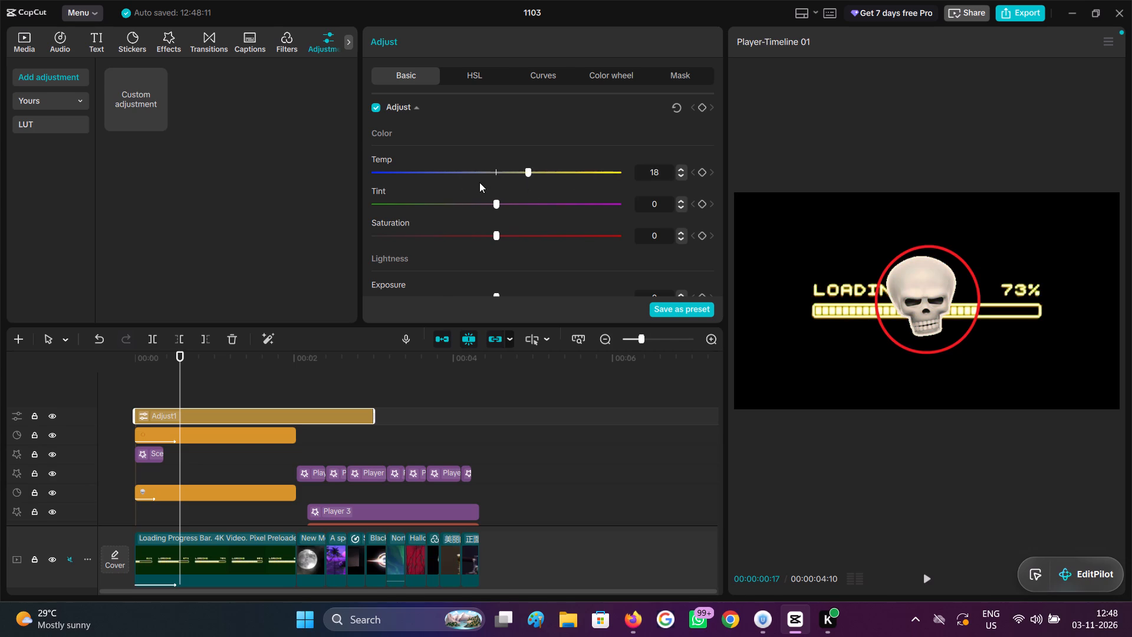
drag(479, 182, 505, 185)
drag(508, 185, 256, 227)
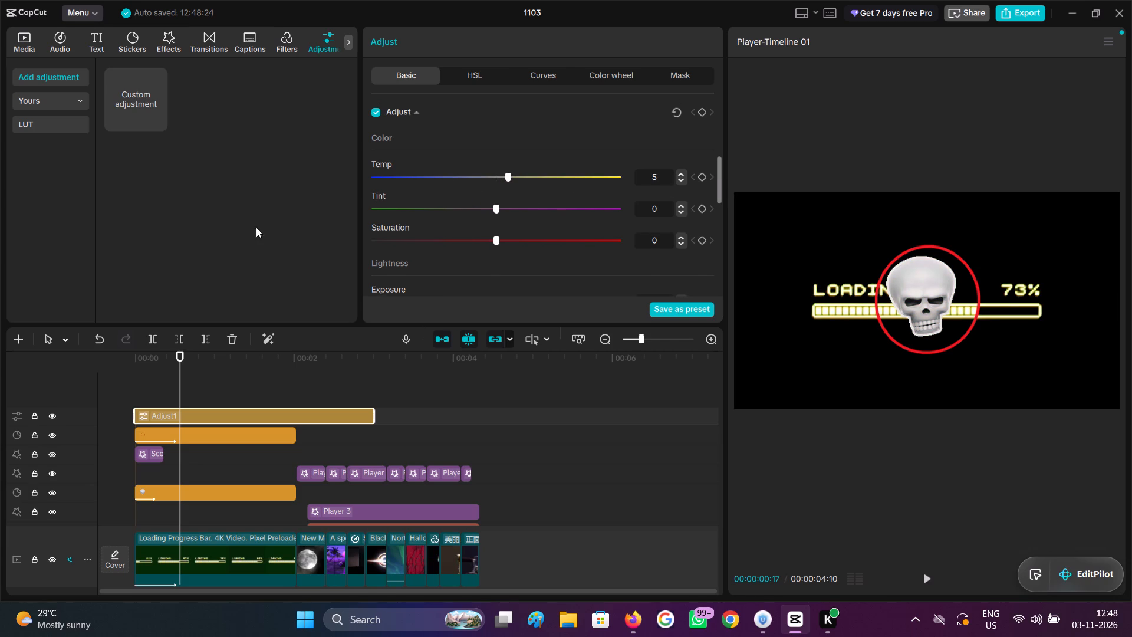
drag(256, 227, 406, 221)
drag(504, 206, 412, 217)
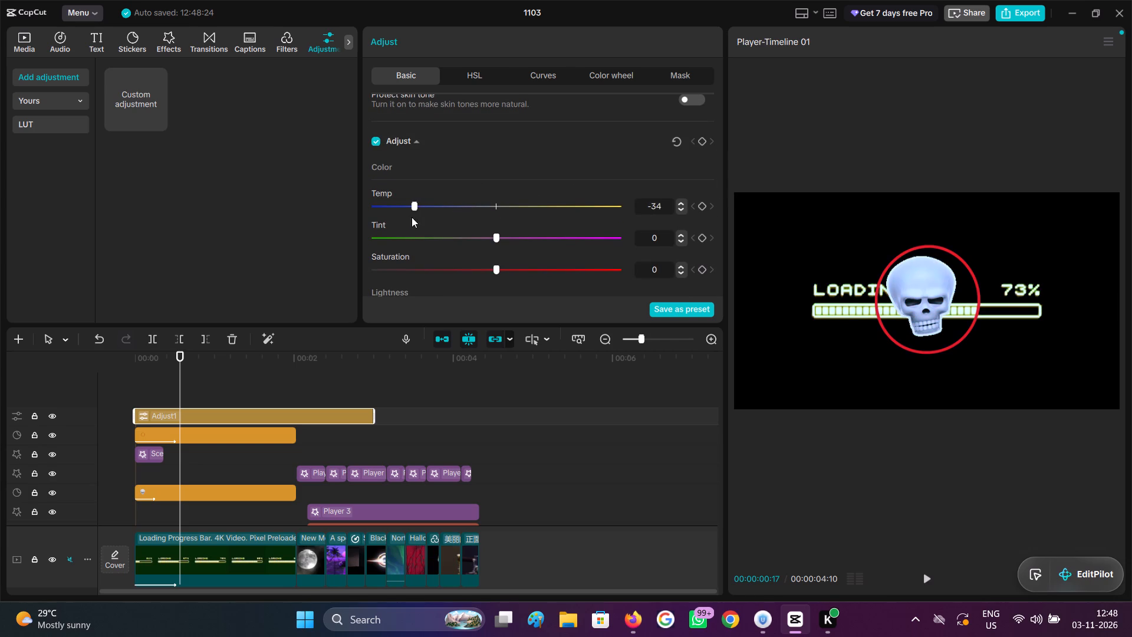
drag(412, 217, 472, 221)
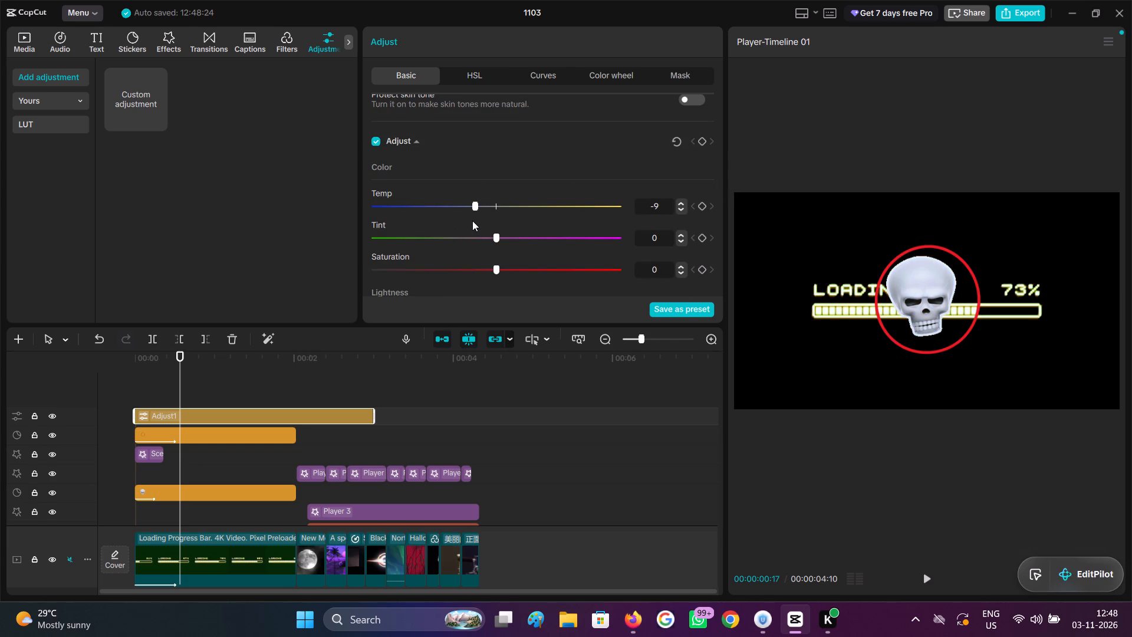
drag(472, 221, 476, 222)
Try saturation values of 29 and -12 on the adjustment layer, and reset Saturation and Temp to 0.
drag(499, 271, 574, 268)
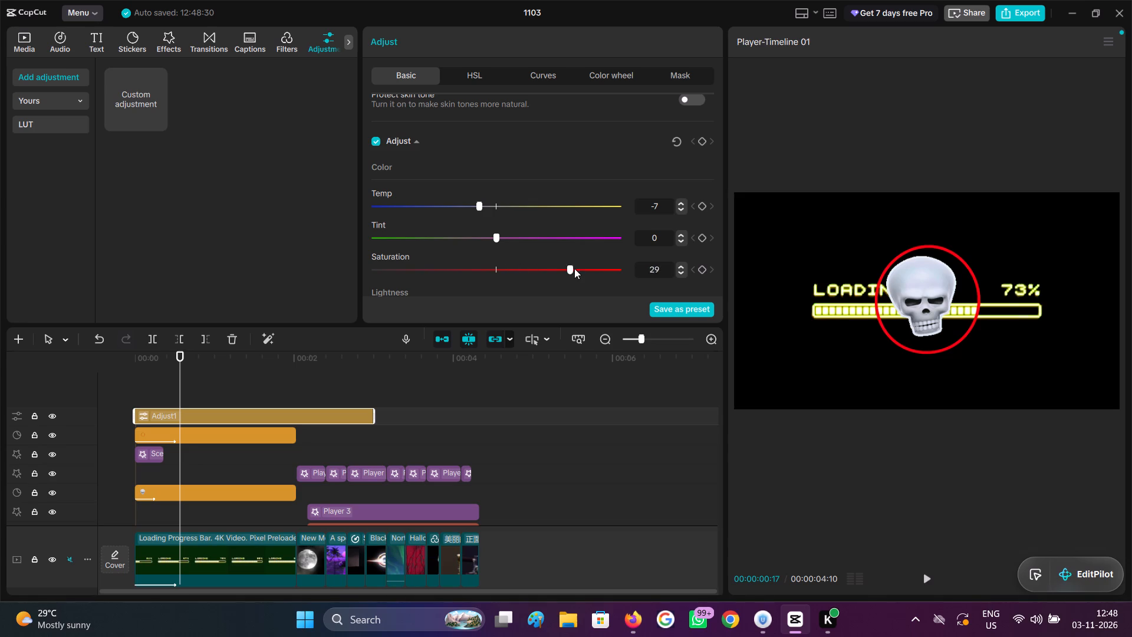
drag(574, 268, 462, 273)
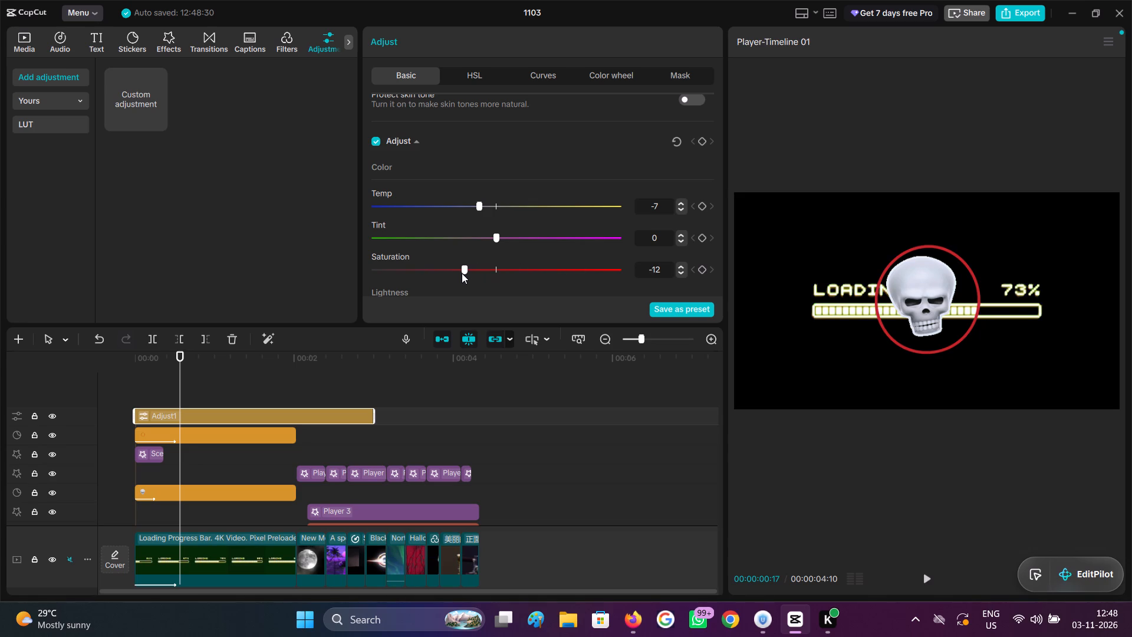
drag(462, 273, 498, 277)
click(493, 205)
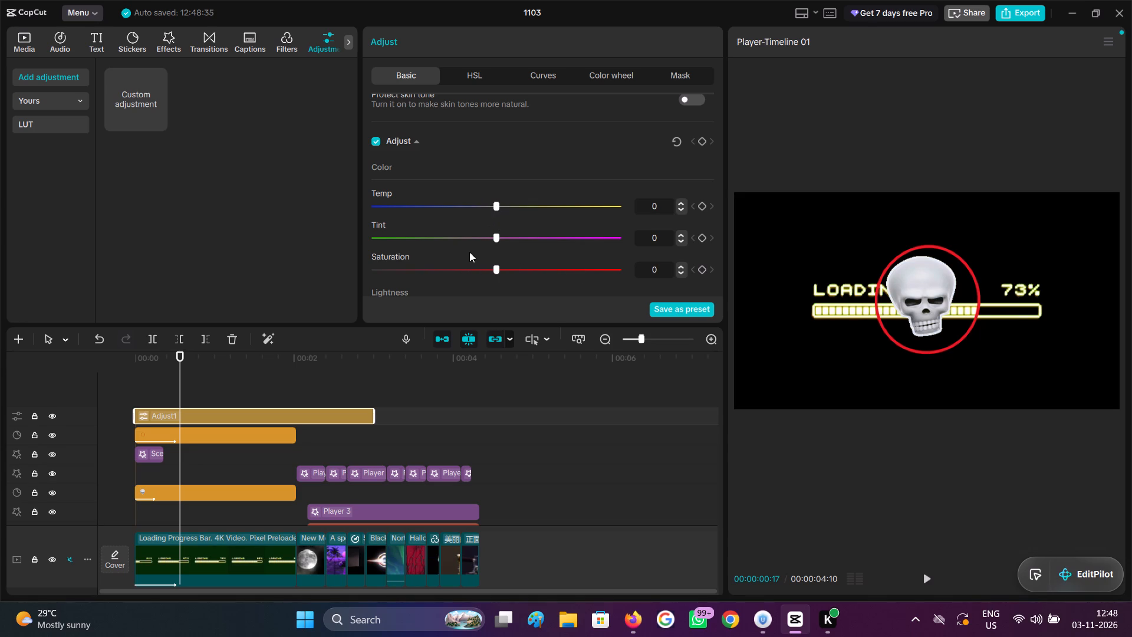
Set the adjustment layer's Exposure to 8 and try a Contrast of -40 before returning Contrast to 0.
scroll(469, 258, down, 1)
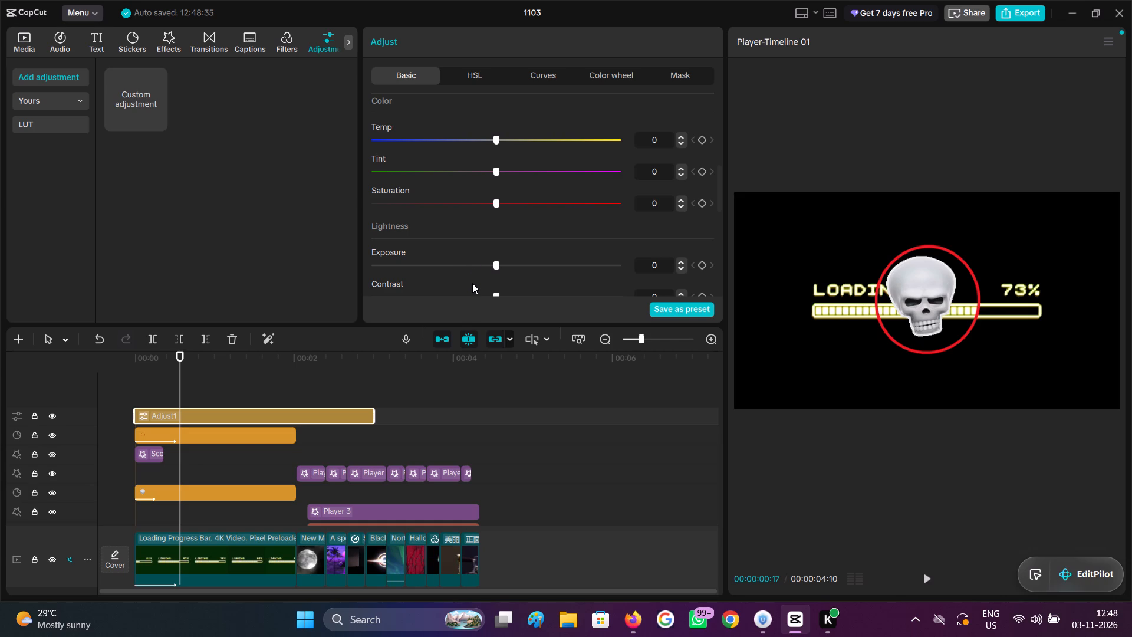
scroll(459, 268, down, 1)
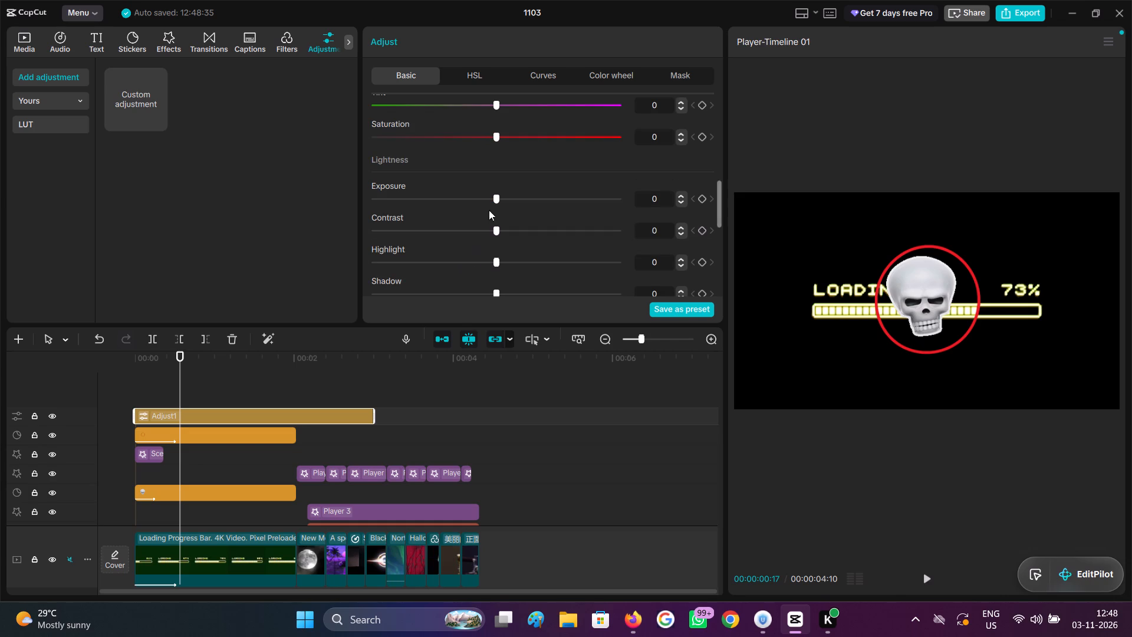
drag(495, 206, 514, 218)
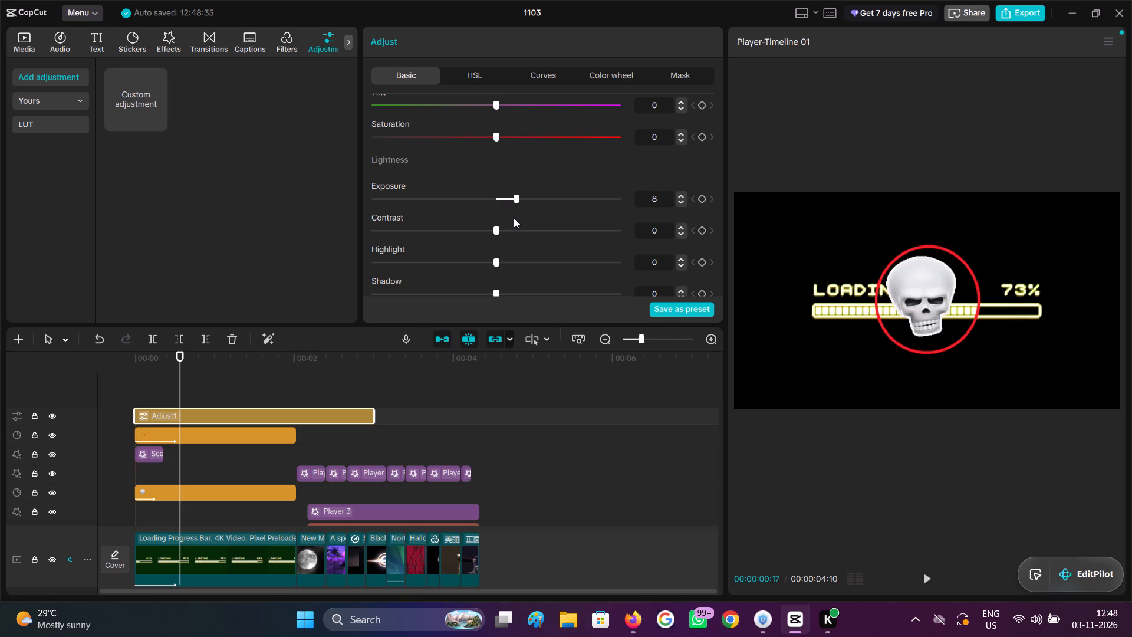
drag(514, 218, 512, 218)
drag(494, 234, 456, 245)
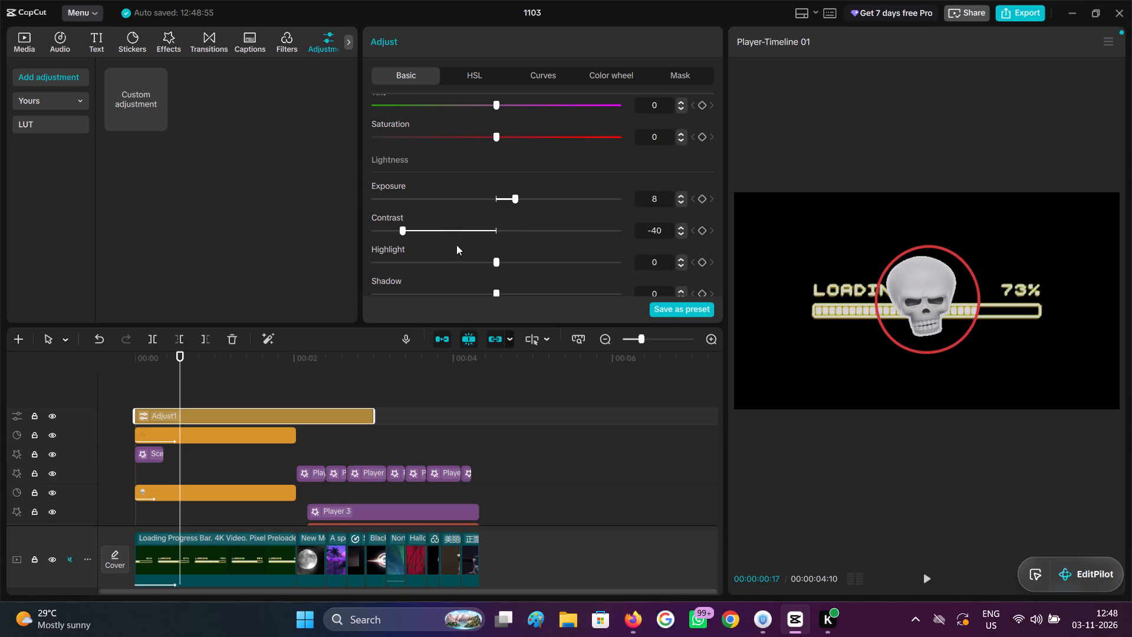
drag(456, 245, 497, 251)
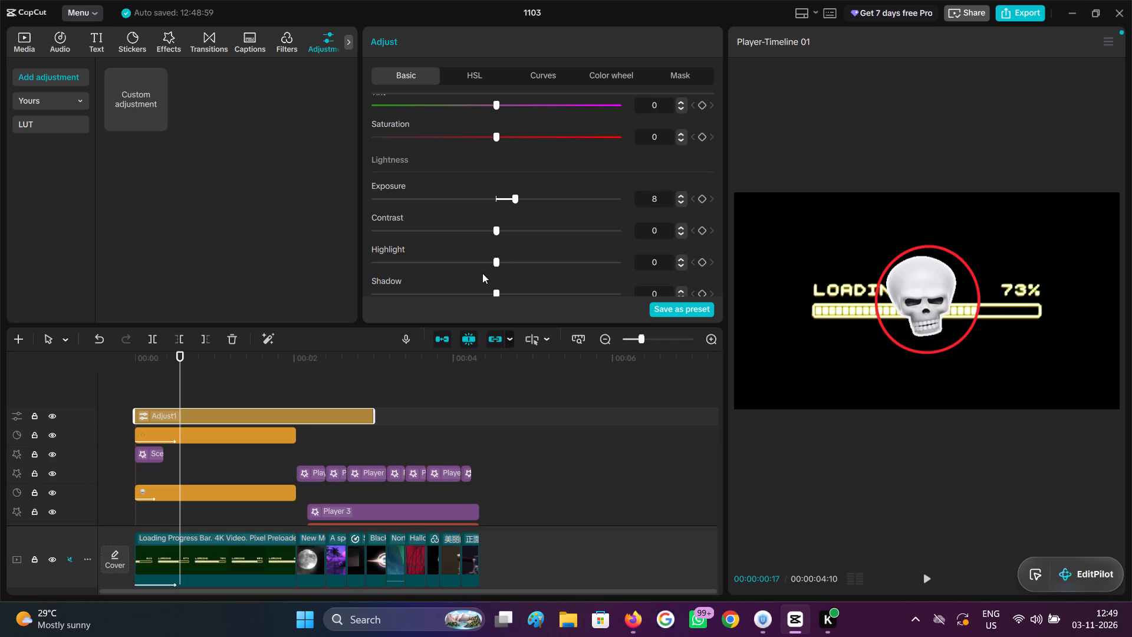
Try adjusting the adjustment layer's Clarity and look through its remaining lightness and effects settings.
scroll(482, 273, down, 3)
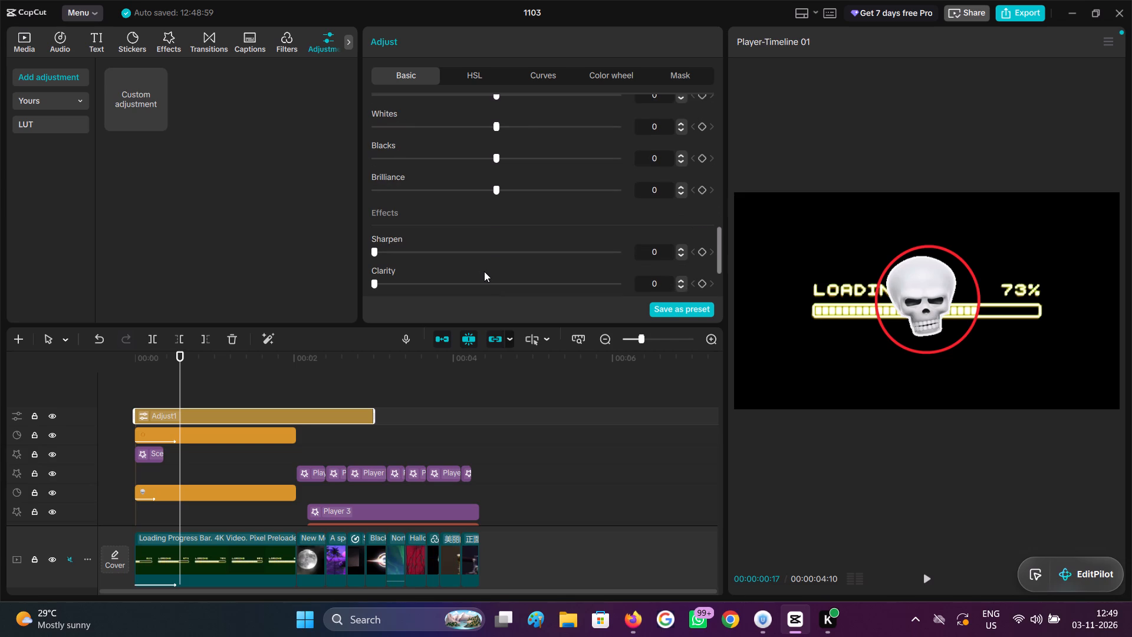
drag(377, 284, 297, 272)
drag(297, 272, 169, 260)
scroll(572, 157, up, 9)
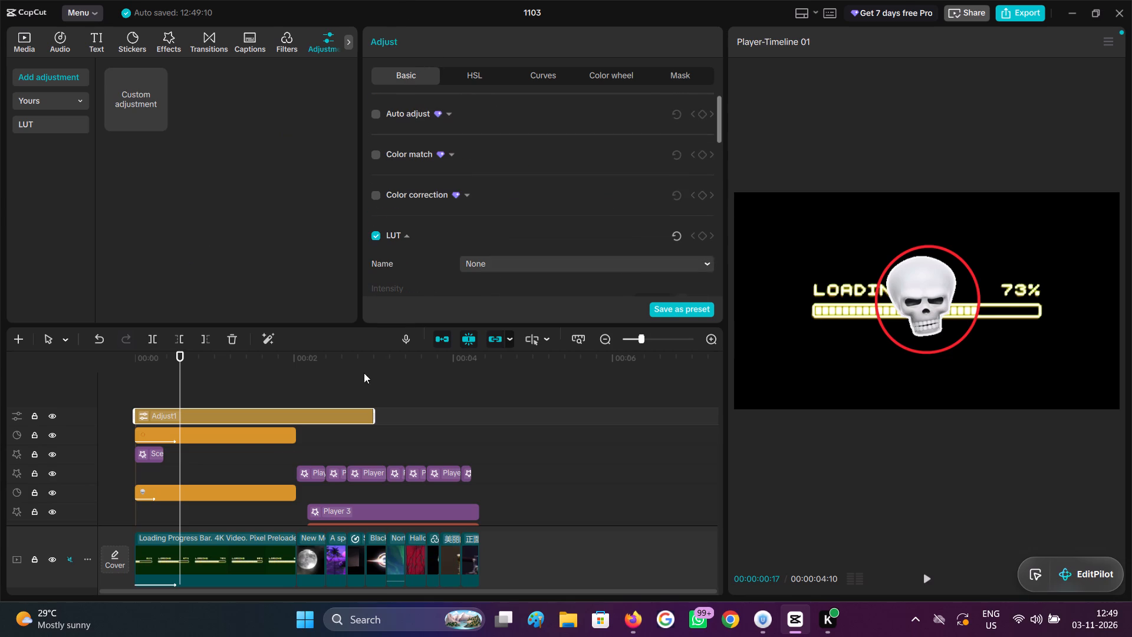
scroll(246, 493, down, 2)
Check the loading clip's background removal and chroma key settings.
click(222, 550)
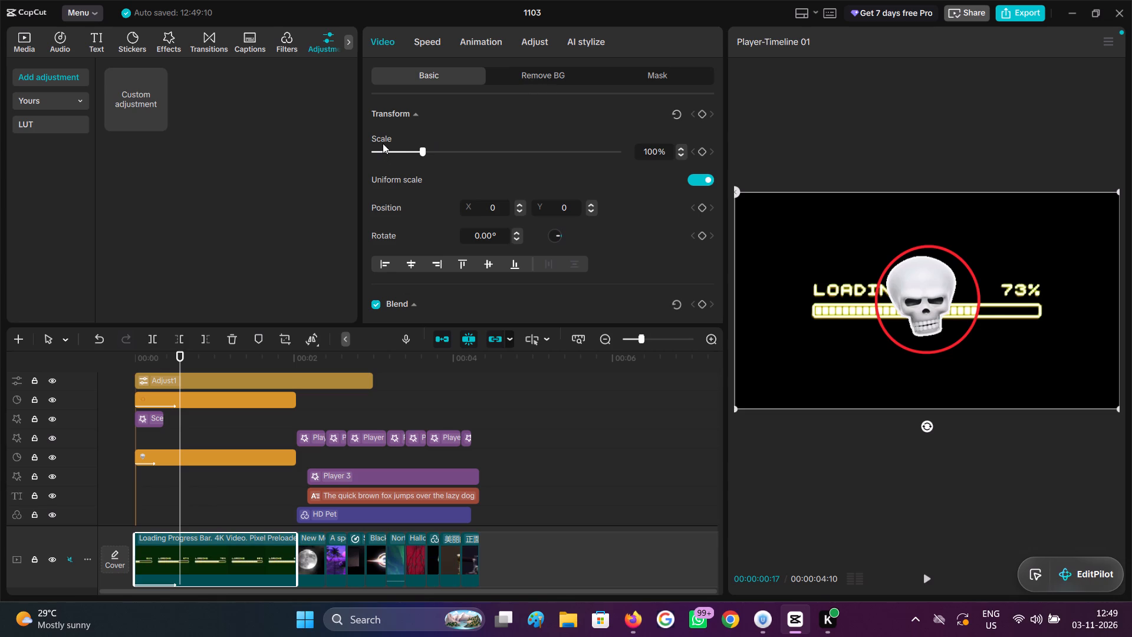
click(549, 73)
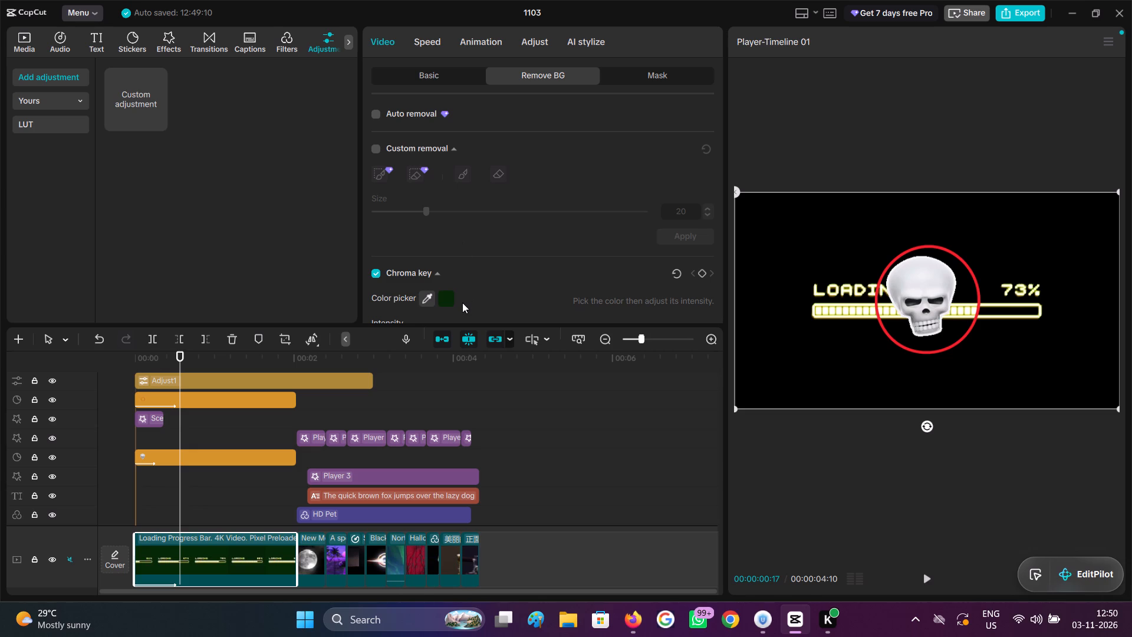
scroll(366, 388, up, 2)
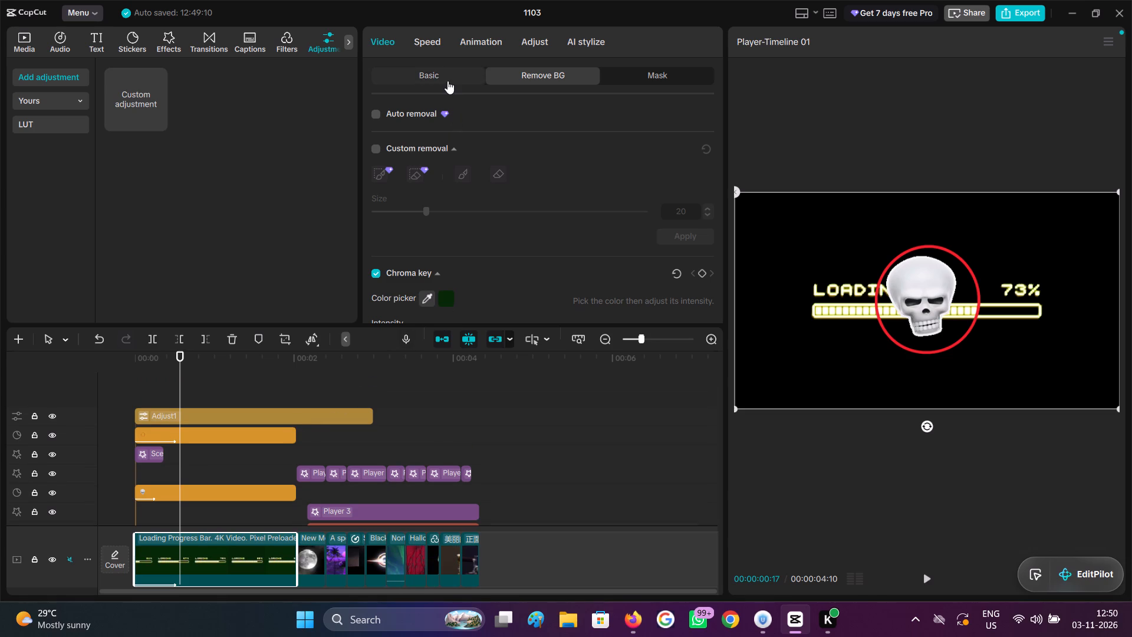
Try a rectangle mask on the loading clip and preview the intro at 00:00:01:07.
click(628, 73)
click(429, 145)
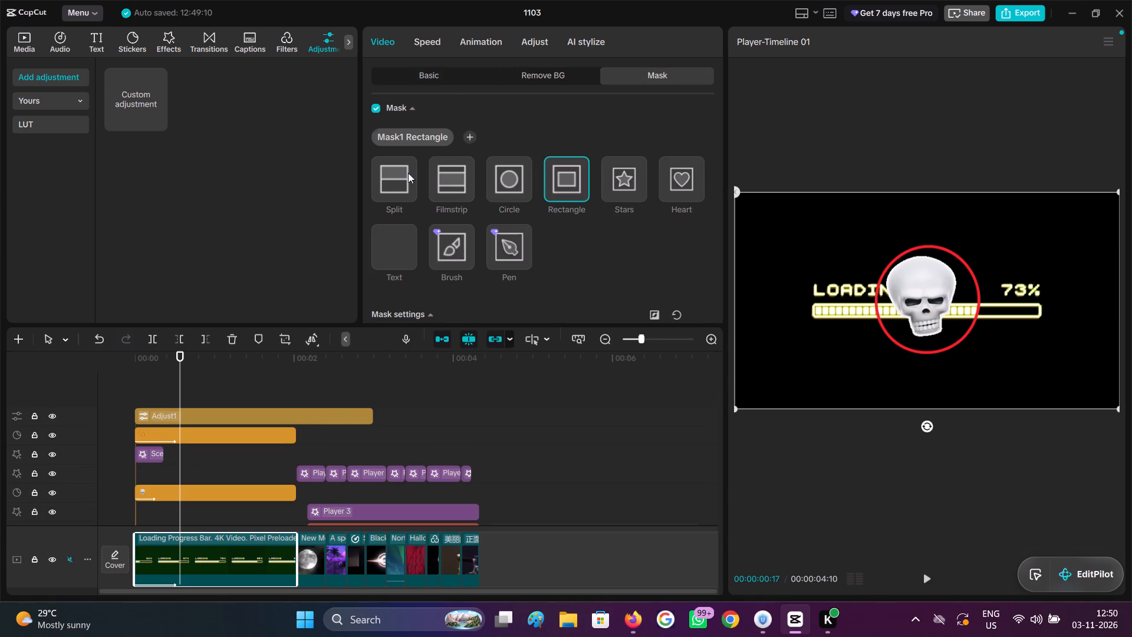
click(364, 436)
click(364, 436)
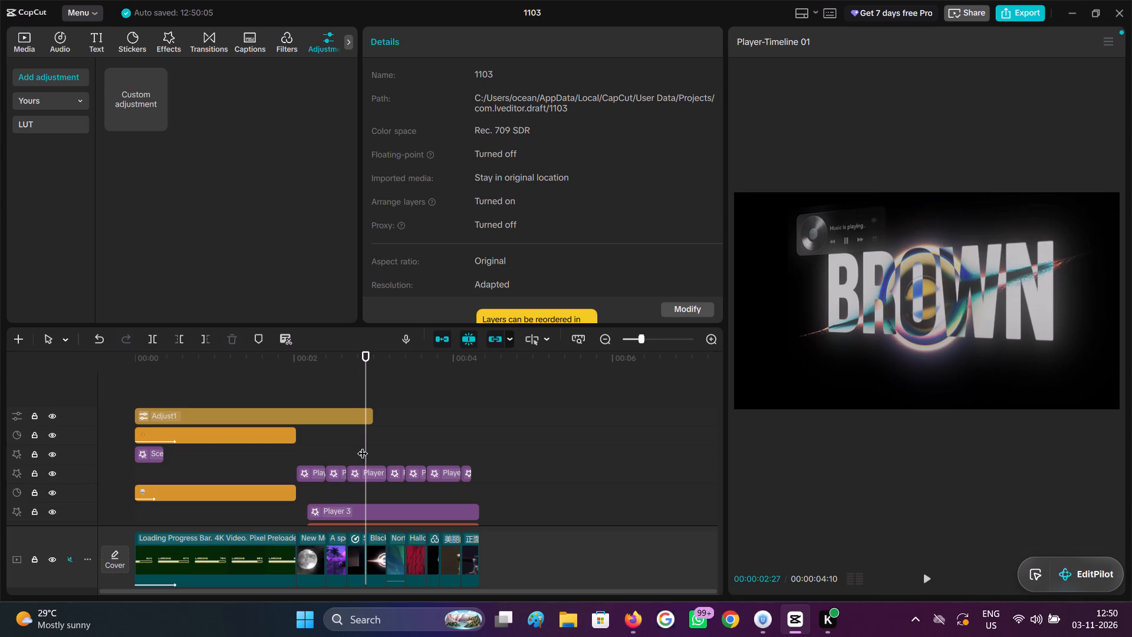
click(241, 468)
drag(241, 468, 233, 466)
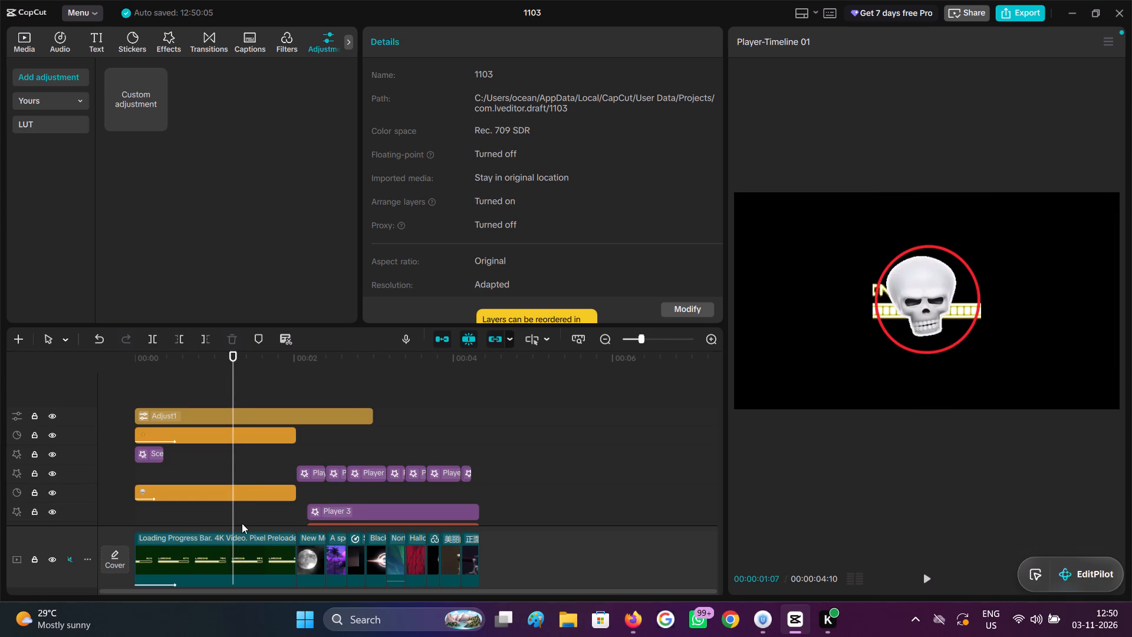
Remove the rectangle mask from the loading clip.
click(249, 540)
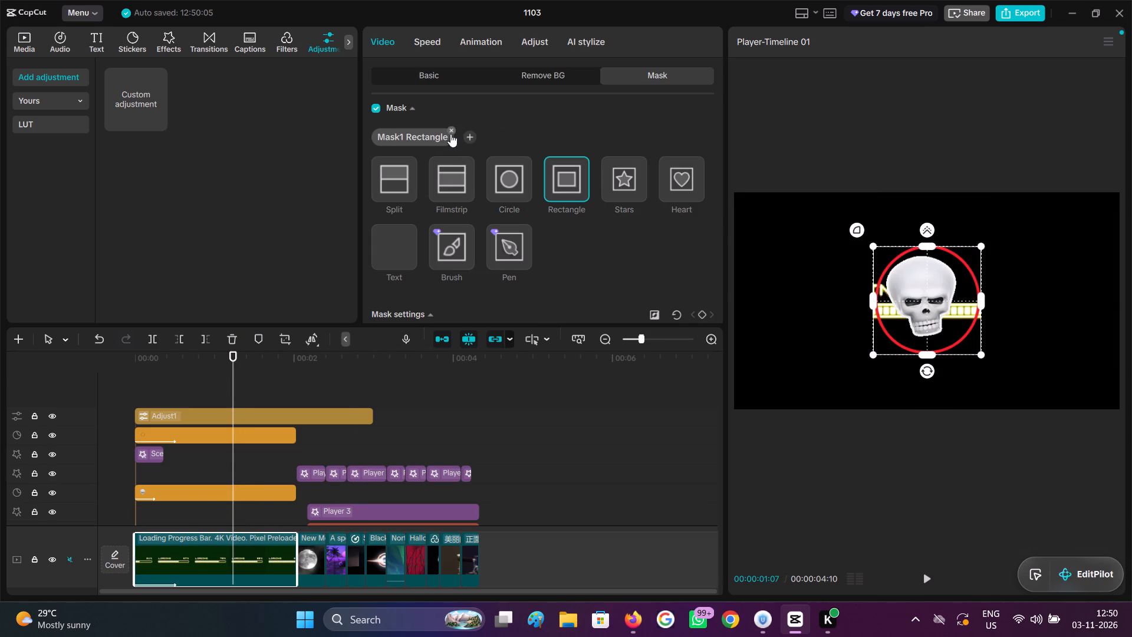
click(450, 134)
Delete the custom adjustment layer above the intro stickers.
click(393, 445)
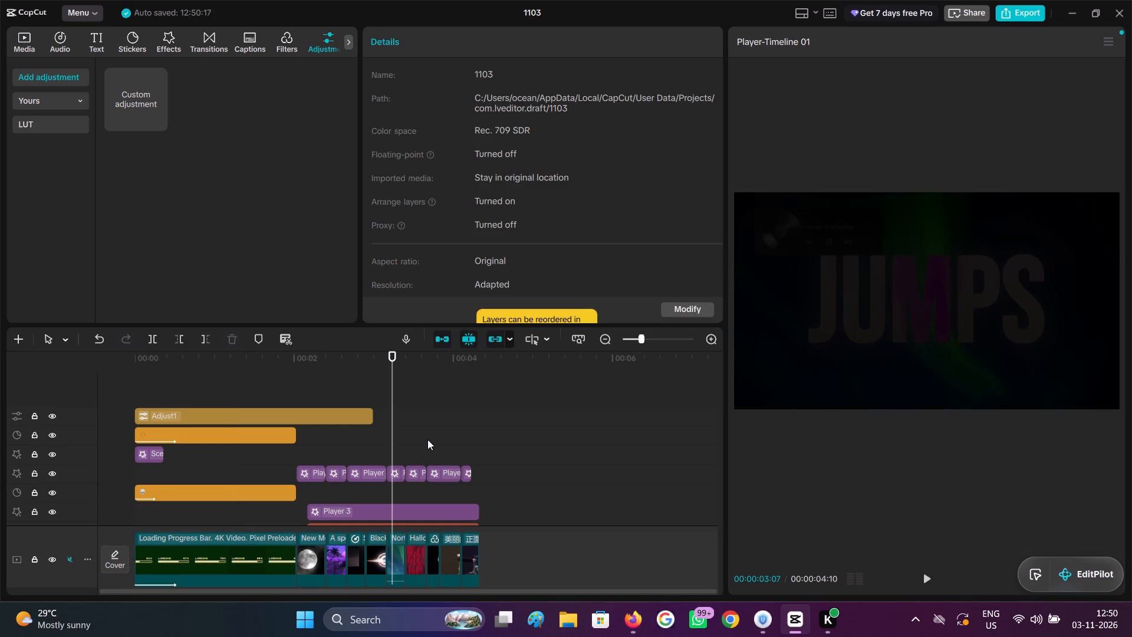
click(338, 380)
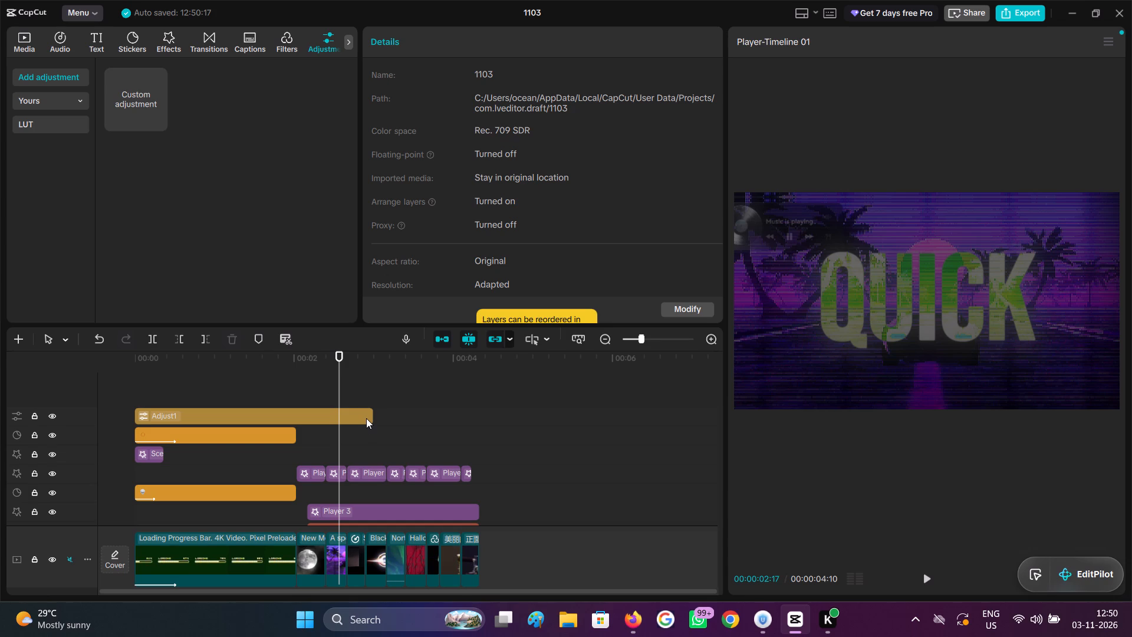
click(366, 418)
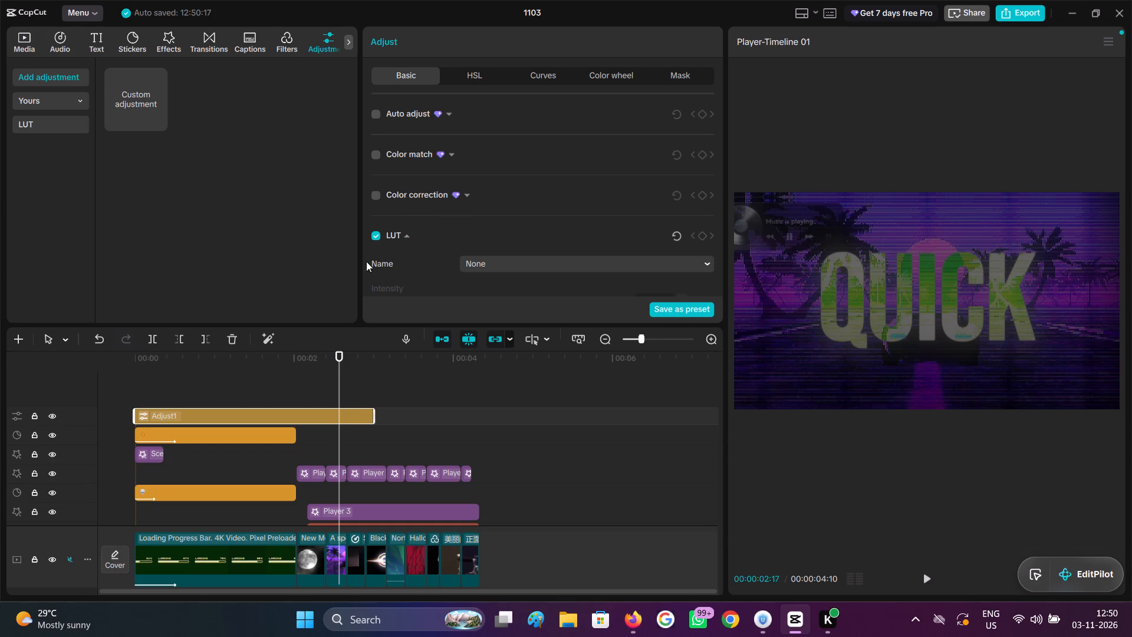
click(234, 341)
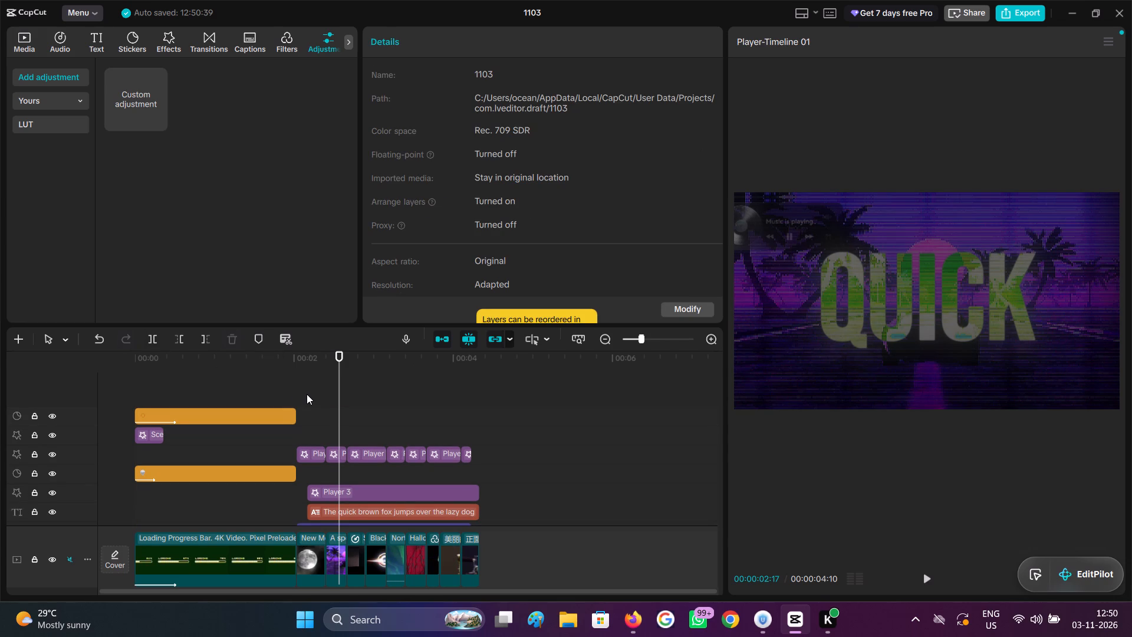
Scrub through the captioned clips between 00:00:02:05 and 00:00:03:22 to review their effects, ending at 00:00:02:27.
click(307, 394)
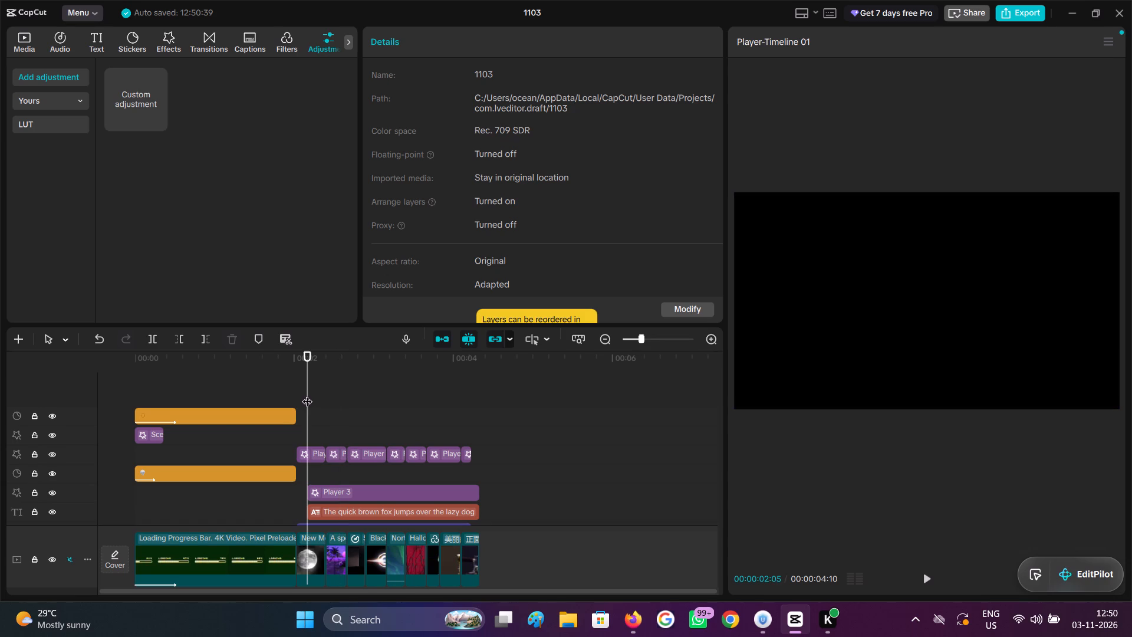
drag(307, 394, 373, 400)
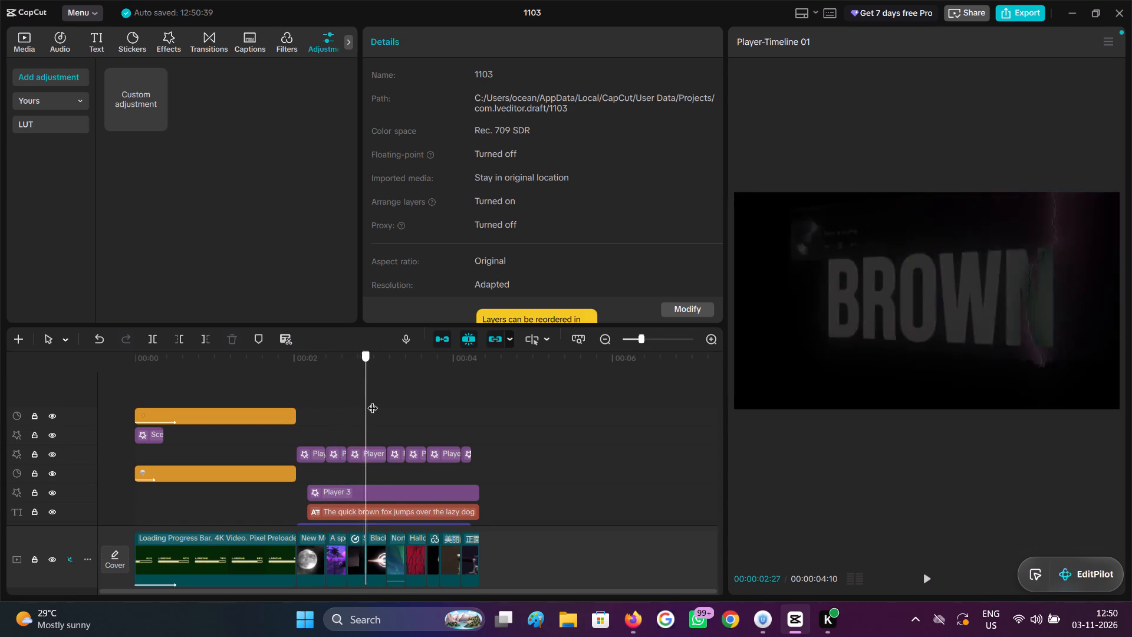
drag(373, 400, 435, 403)
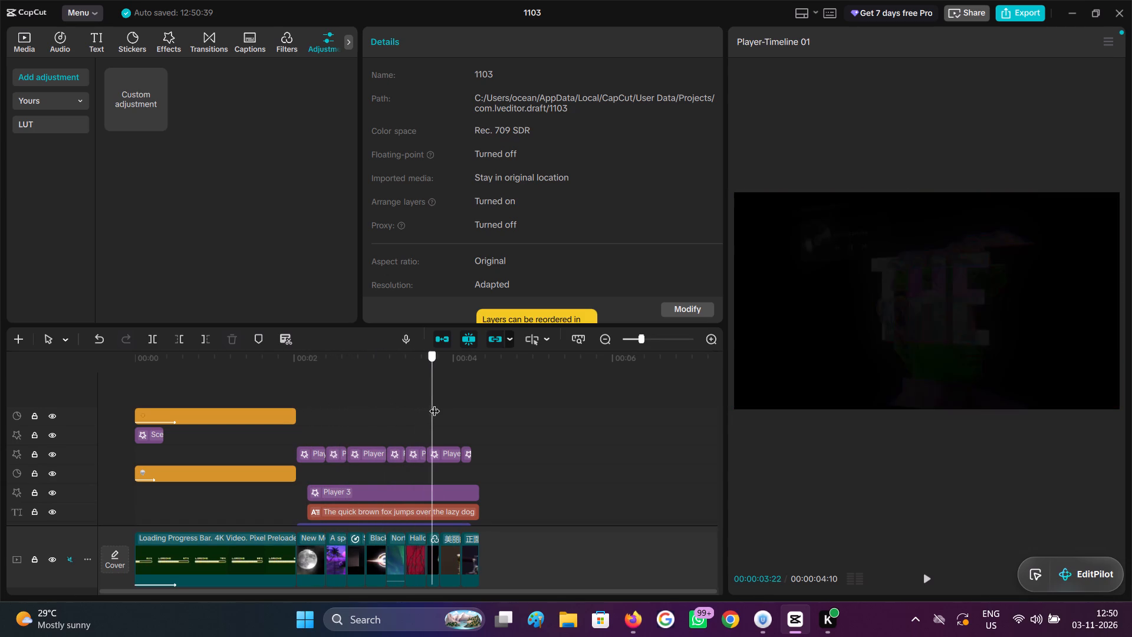
drag(435, 403, 403, 396)
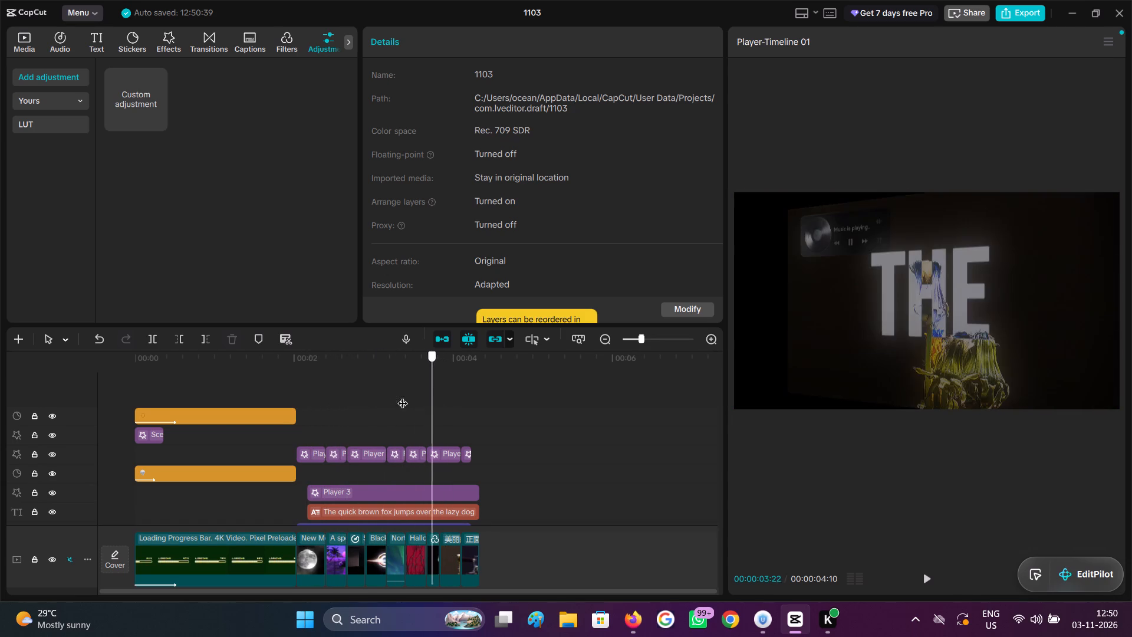
drag(403, 396, 363, 393)
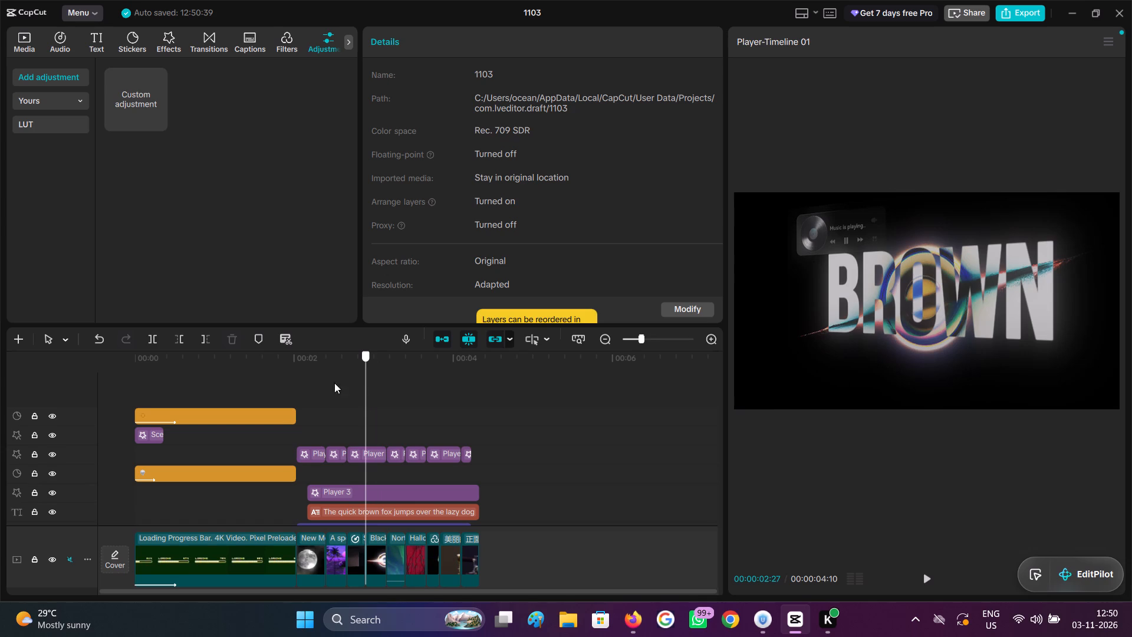
Rotate the Black hole clip at 00:00:03:01 behind the FOX caption, settling on a slight counterclockwise tilt.
scroll(313, 464, down, 3)
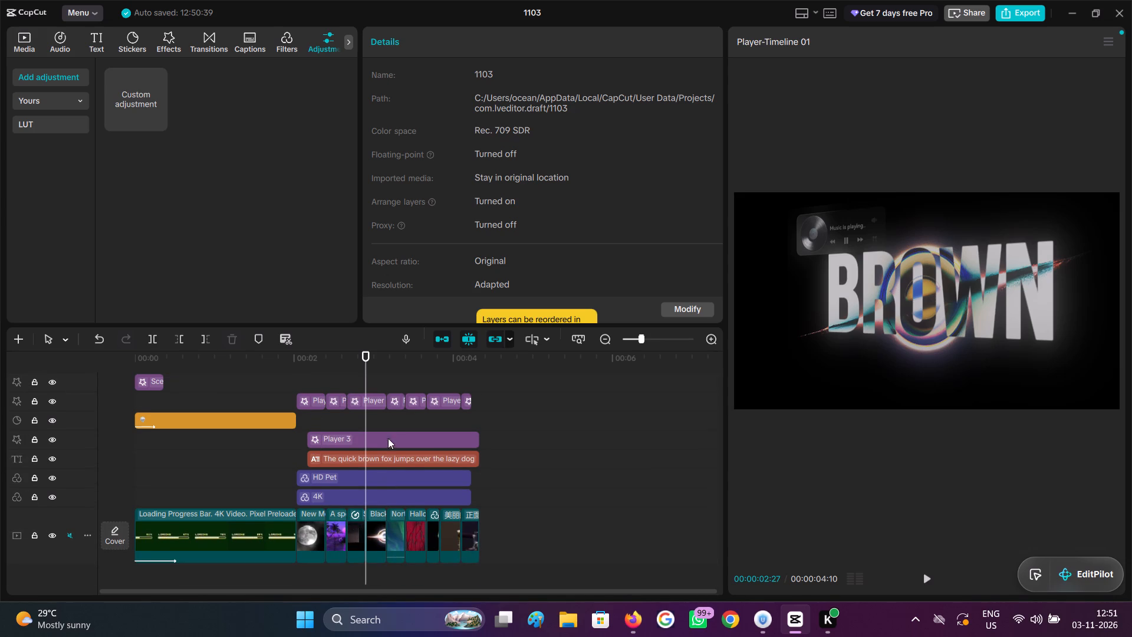
drag(364, 377, 376, 382)
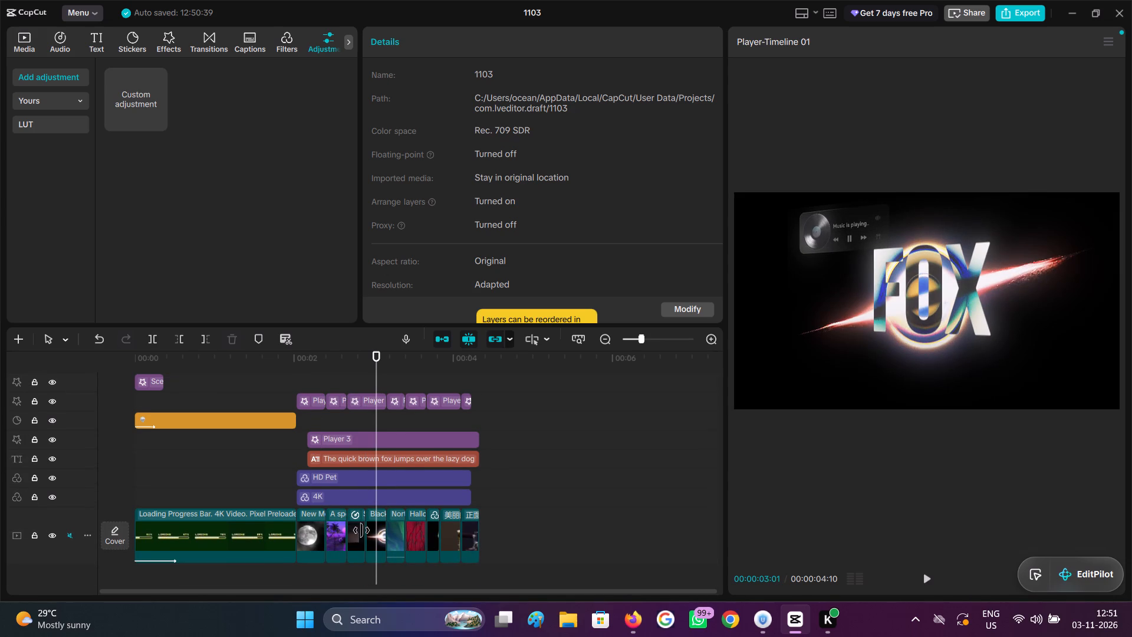
click(373, 532)
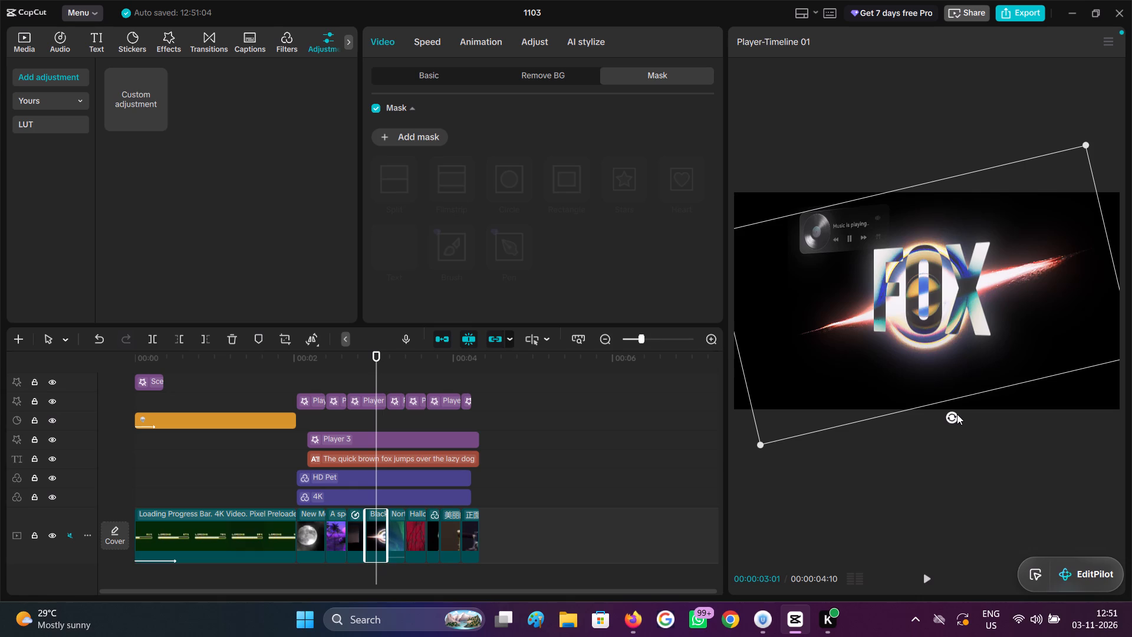
drag(957, 414, 933, 405)
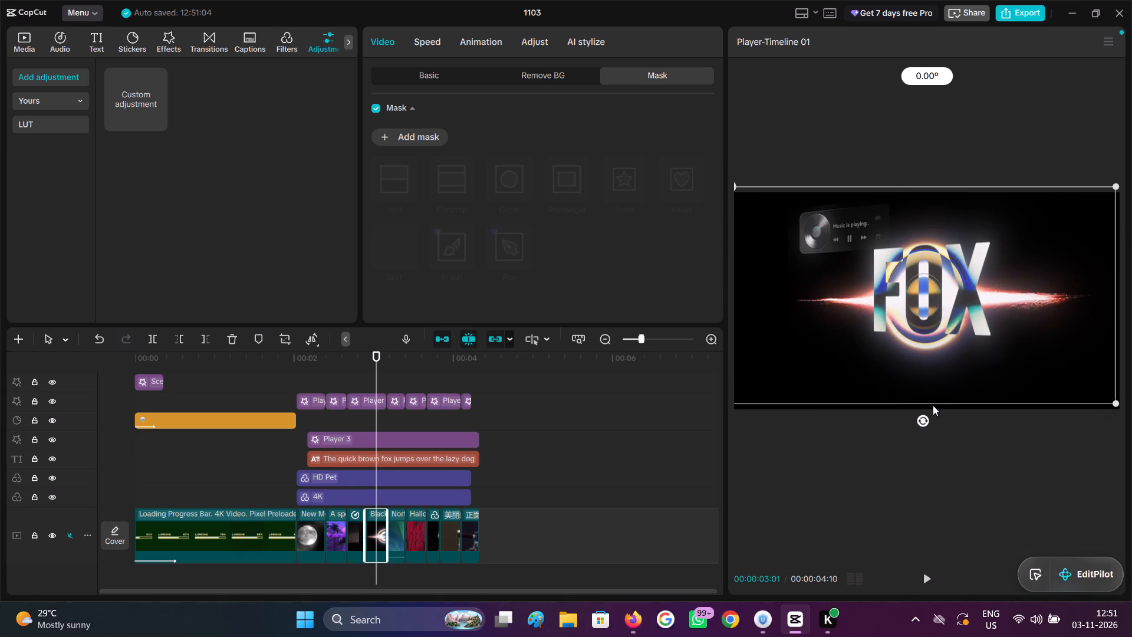
drag(933, 405, 949, 231)
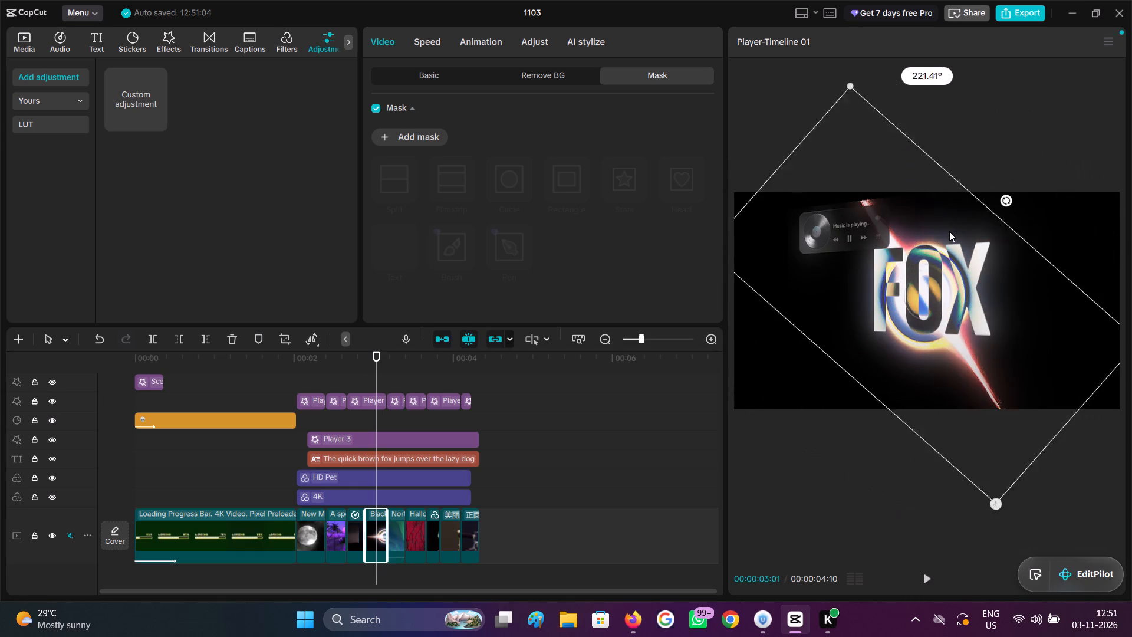
drag(949, 231, 940, 352)
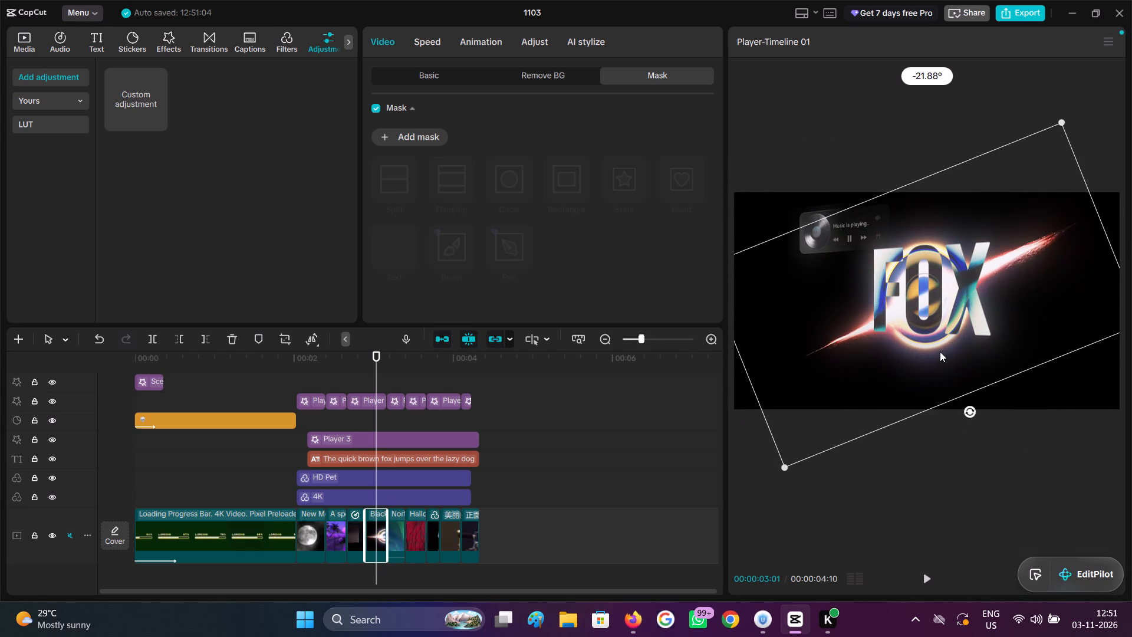
drag(940, 352, 955, 359)
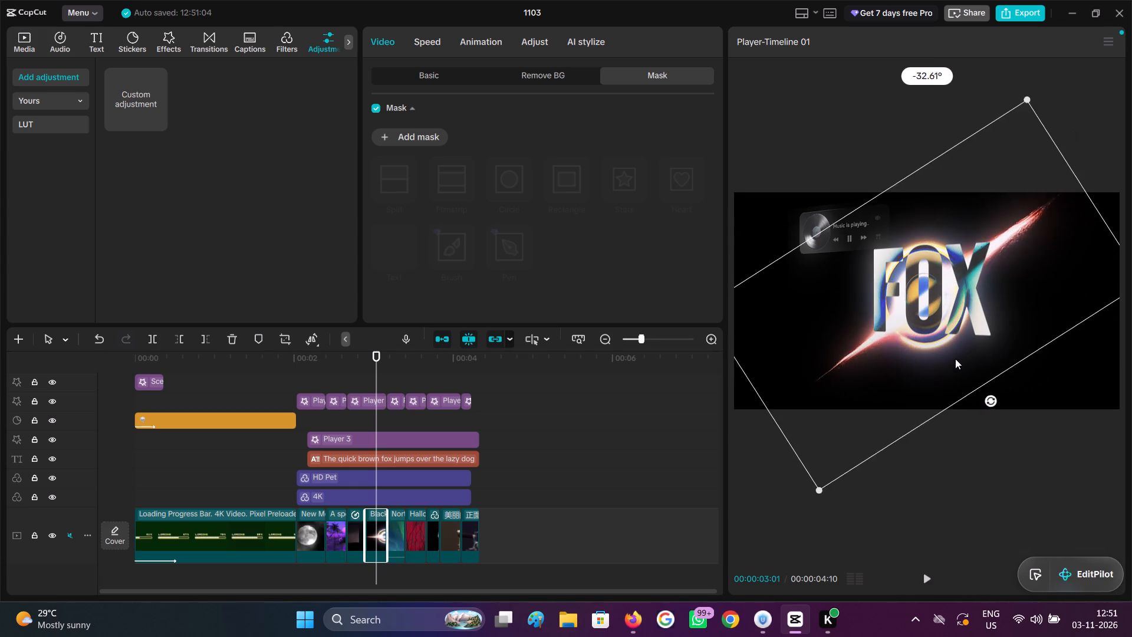
drag(955, 359, 937, 383)
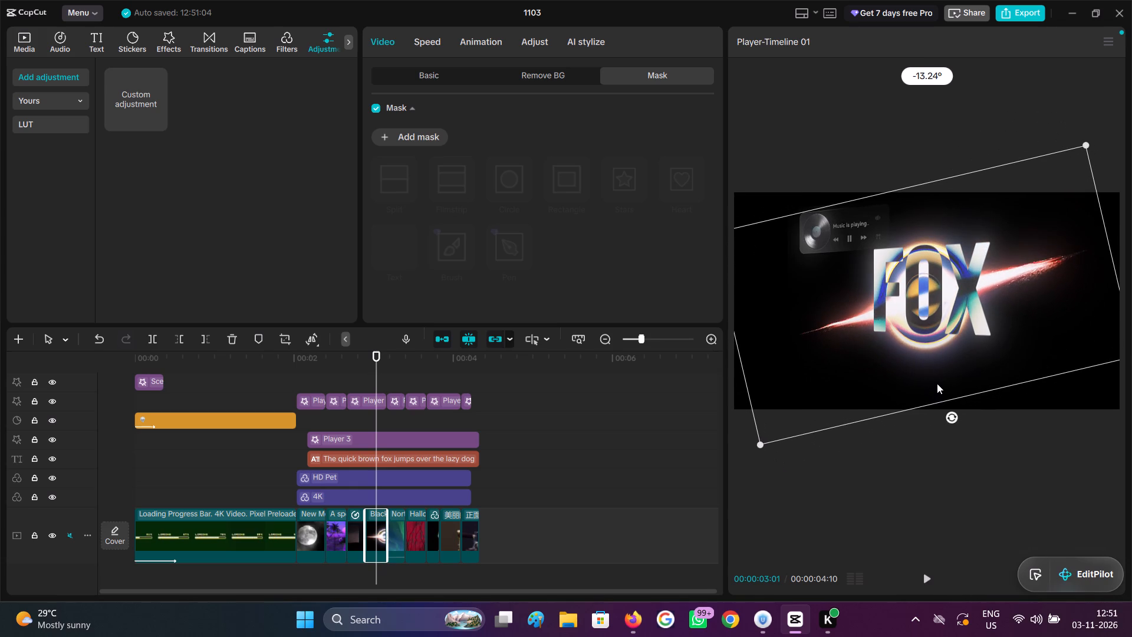
drag(937, 383, 936, 387)
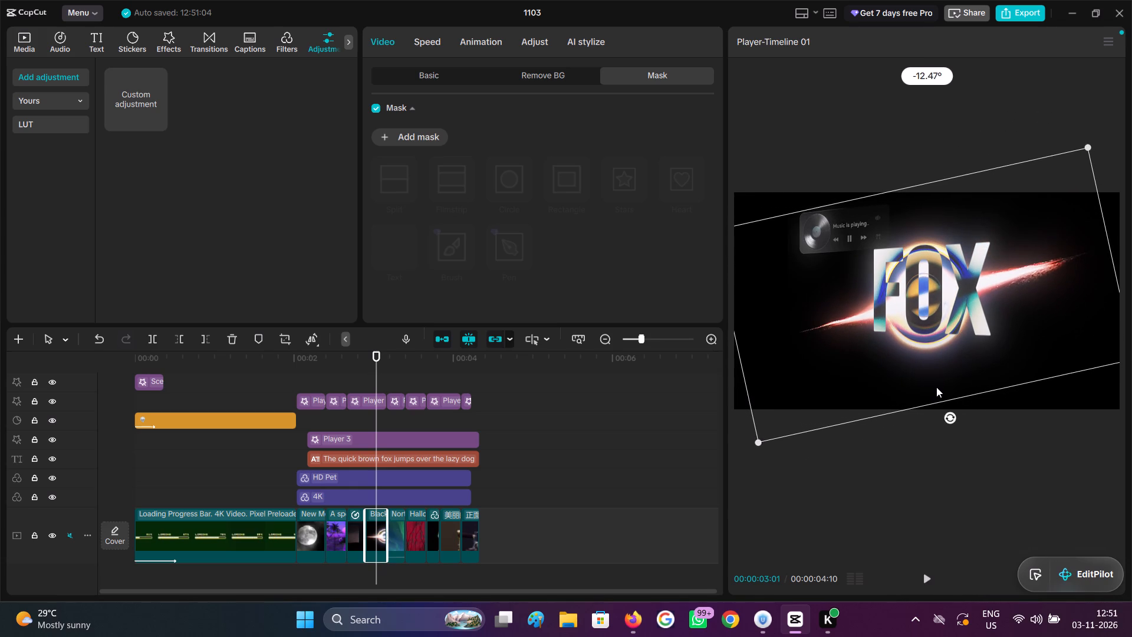
drag(936, 387, 939, 388)
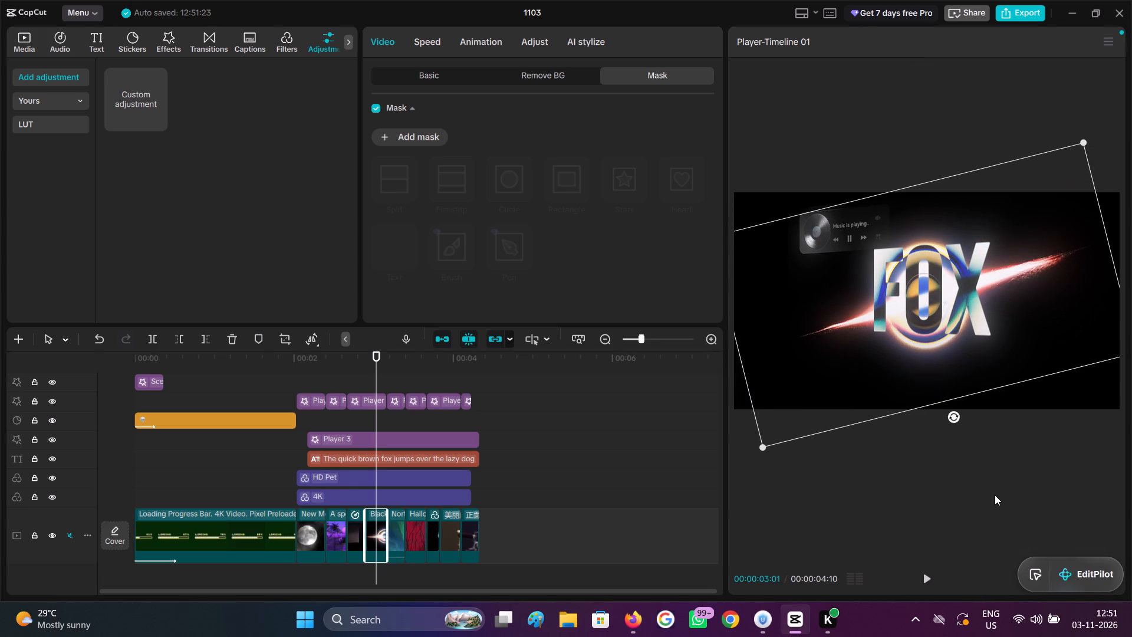
click(945, 485)
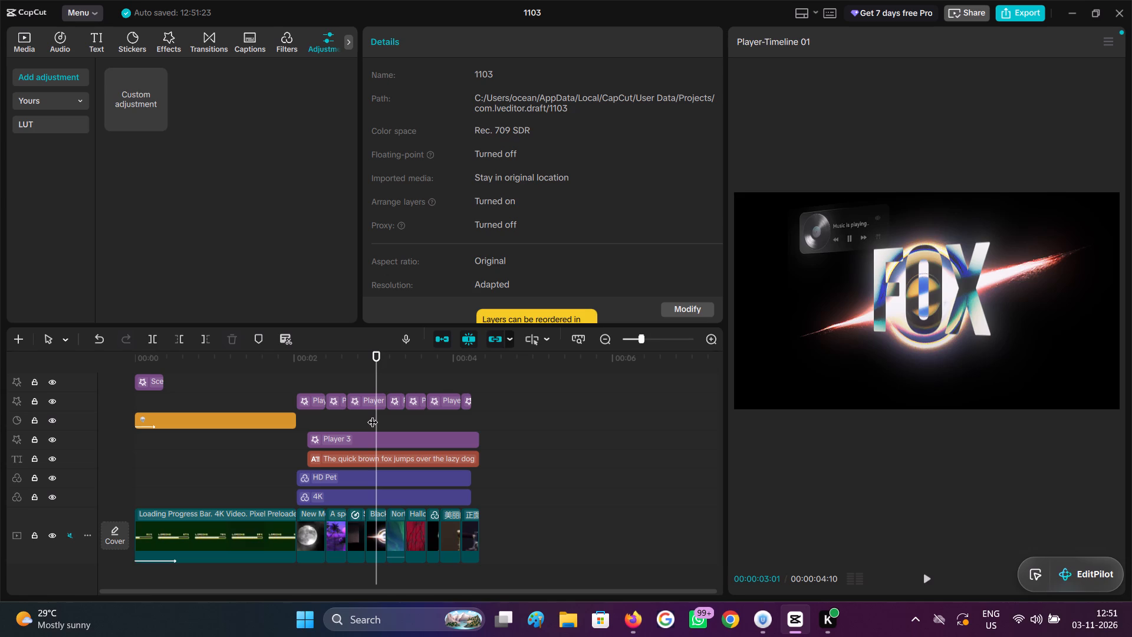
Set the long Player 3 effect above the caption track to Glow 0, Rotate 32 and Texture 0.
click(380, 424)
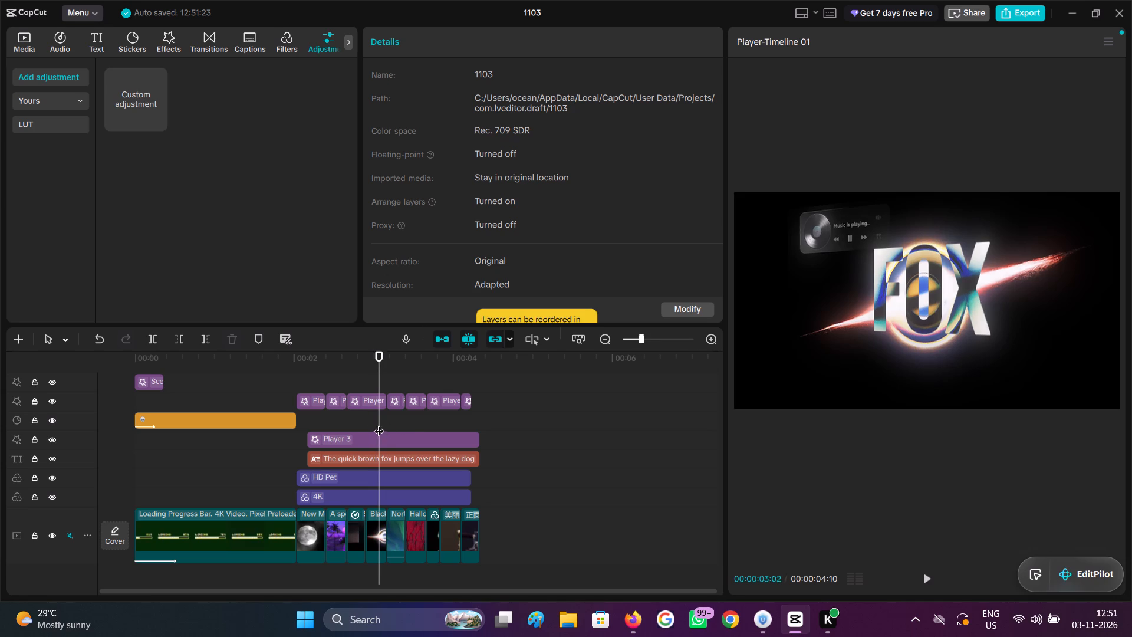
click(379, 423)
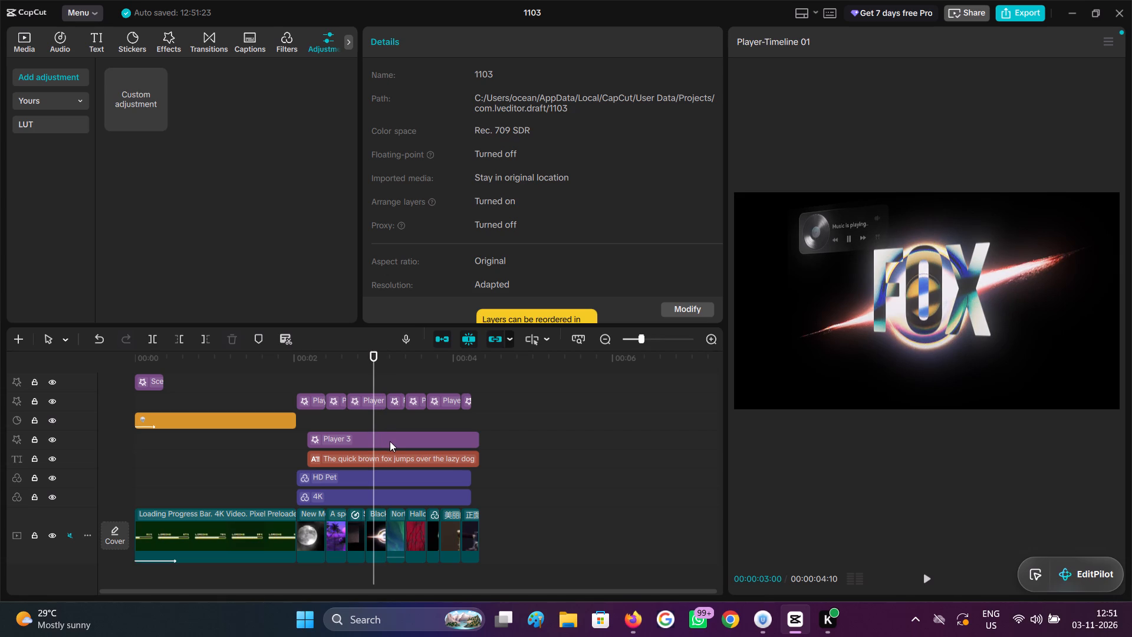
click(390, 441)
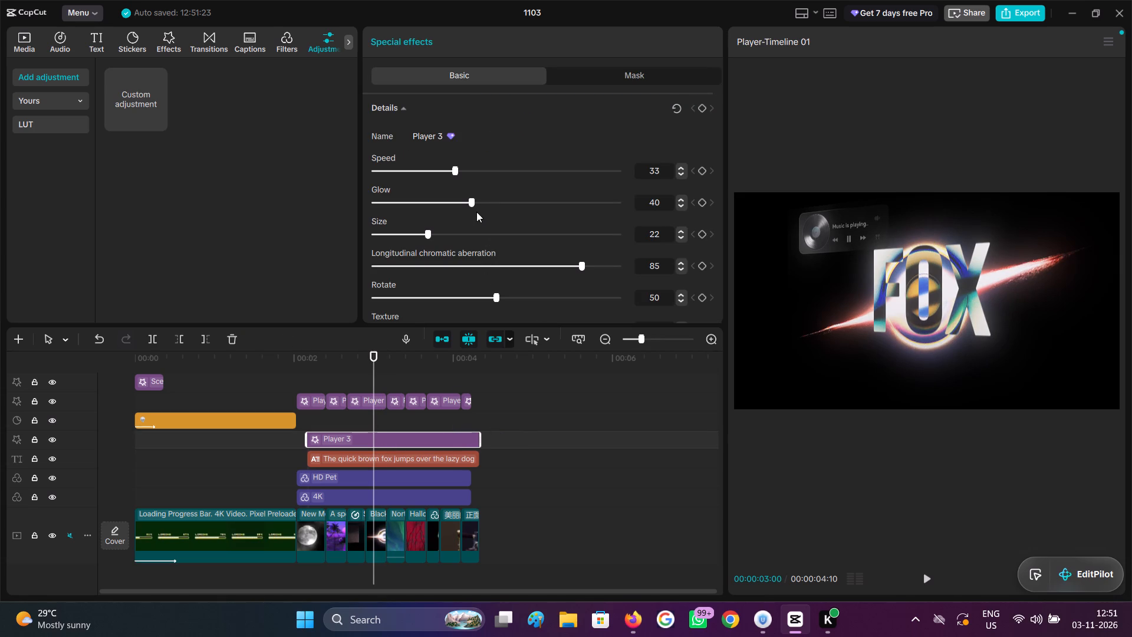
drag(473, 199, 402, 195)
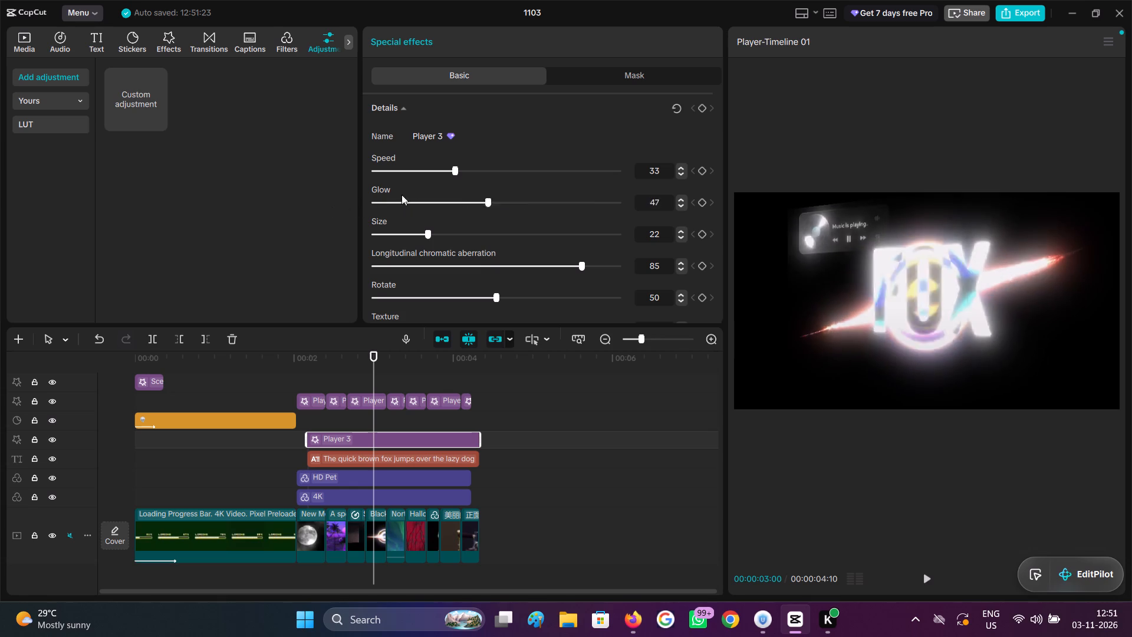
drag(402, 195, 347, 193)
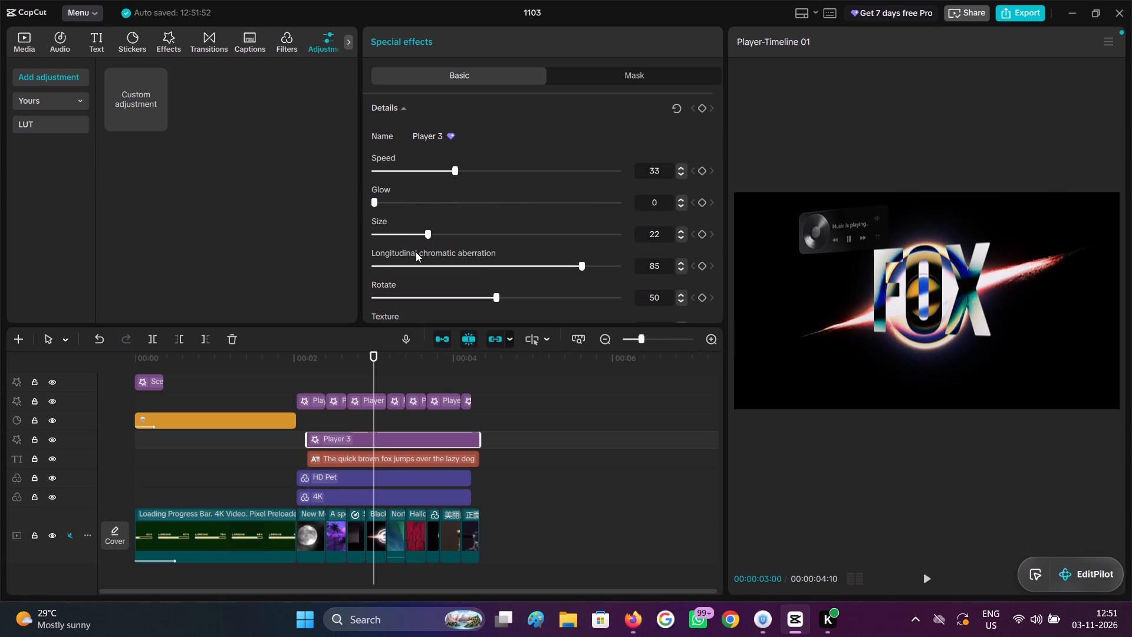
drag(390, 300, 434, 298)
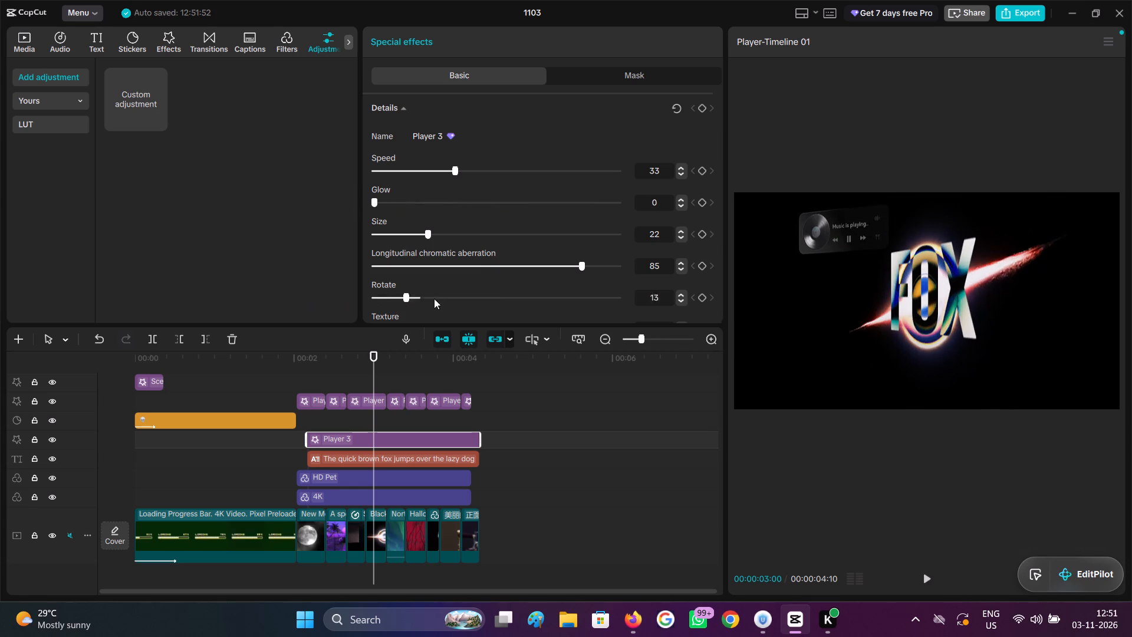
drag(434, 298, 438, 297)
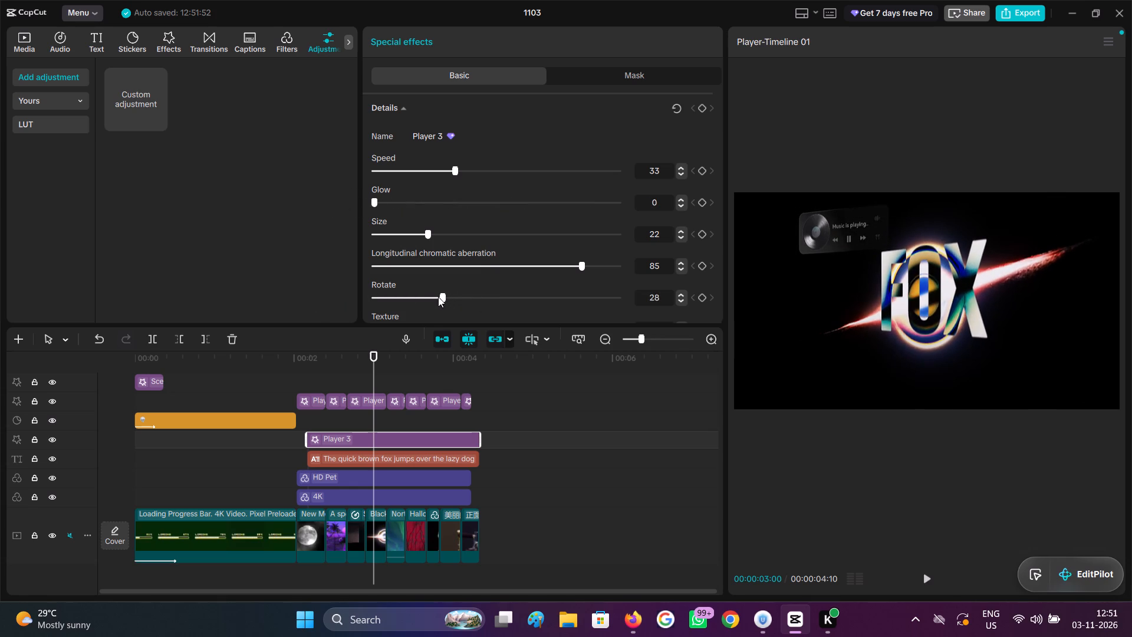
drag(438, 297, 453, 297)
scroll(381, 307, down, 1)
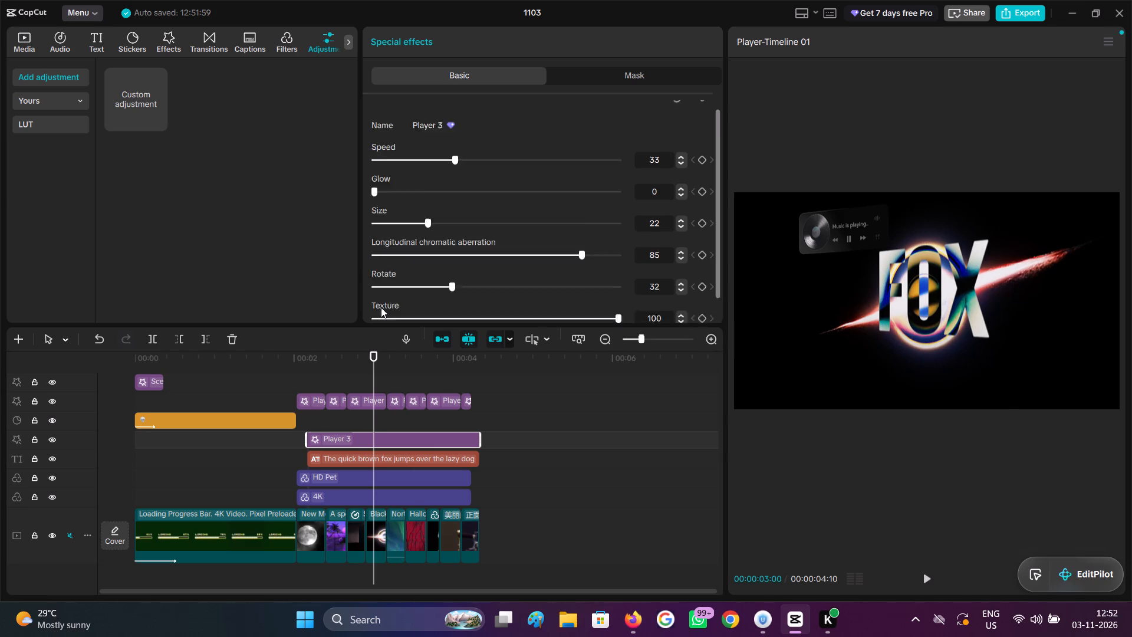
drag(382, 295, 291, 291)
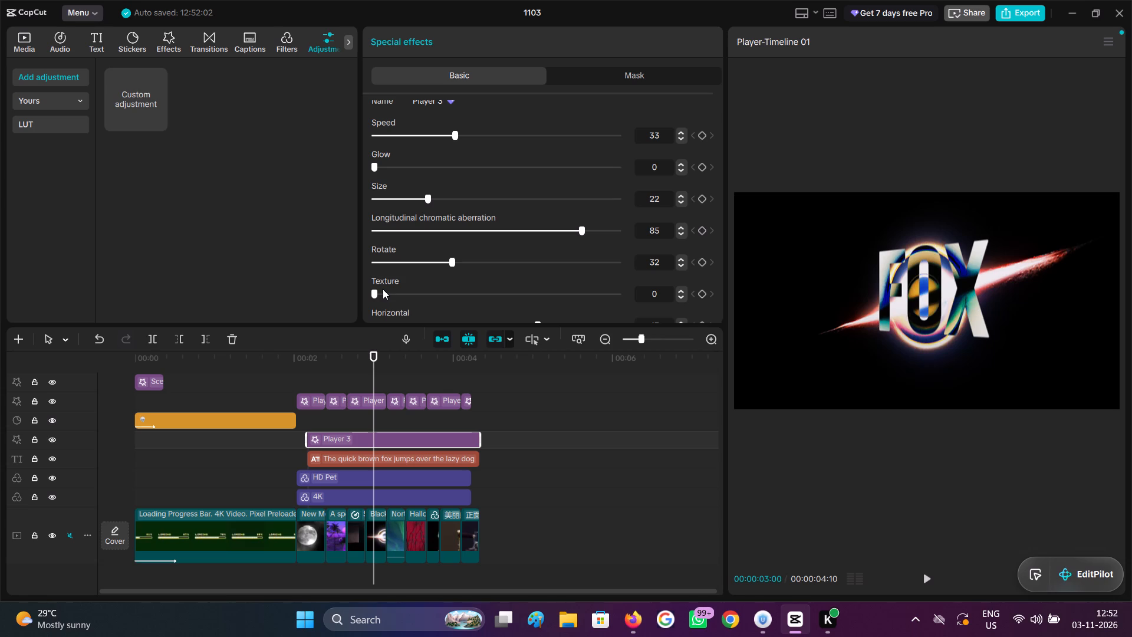
Check the long Player 3 effect around 00:00:03:09 and delete it from above the caption track.
click(716, 345)
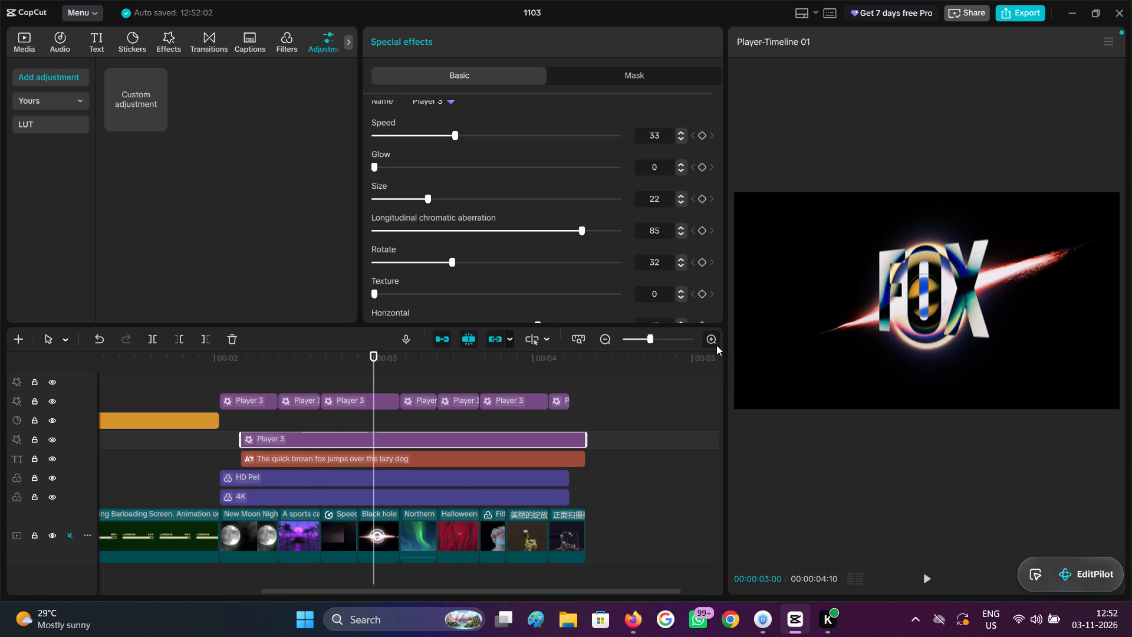
drag(375, 385, 412, 408)
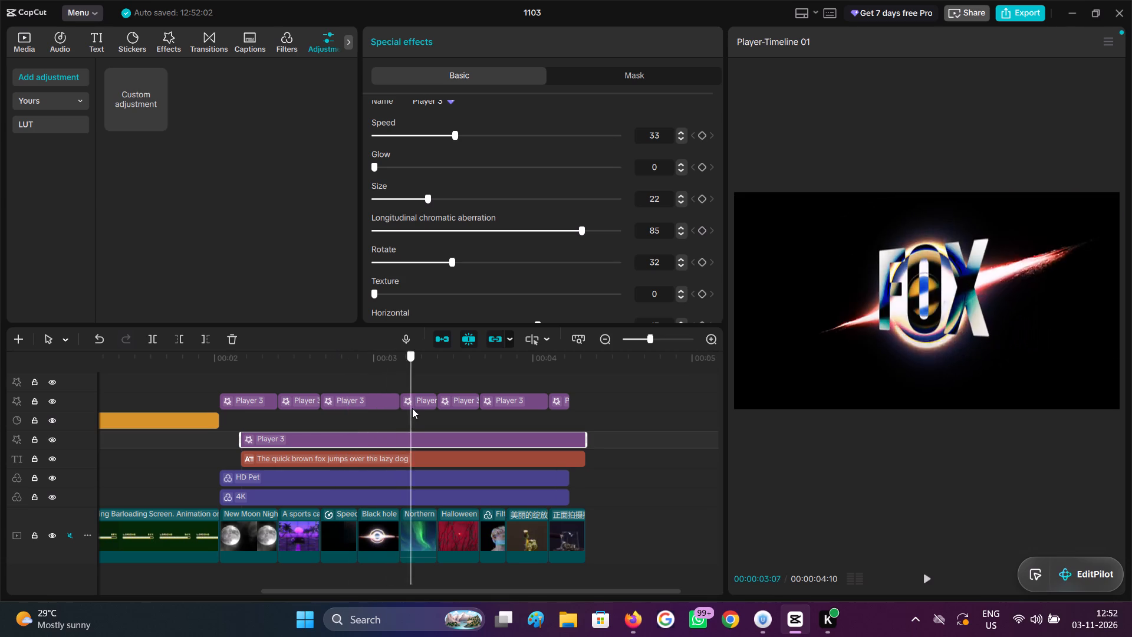
drag(412, 408, 422, 421)
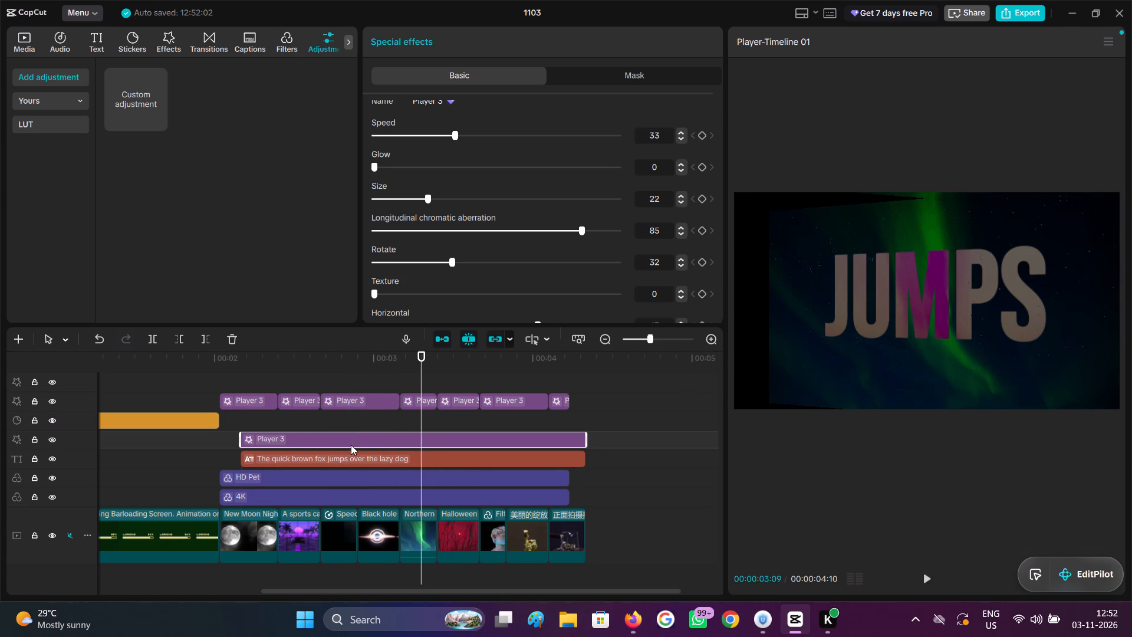
click(236, 335)
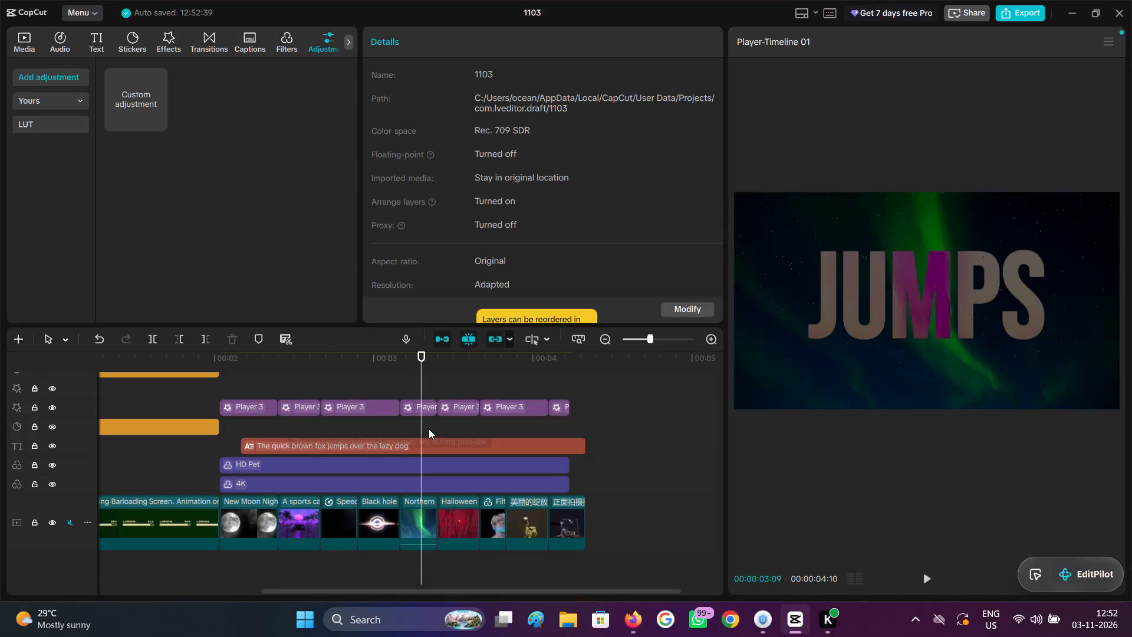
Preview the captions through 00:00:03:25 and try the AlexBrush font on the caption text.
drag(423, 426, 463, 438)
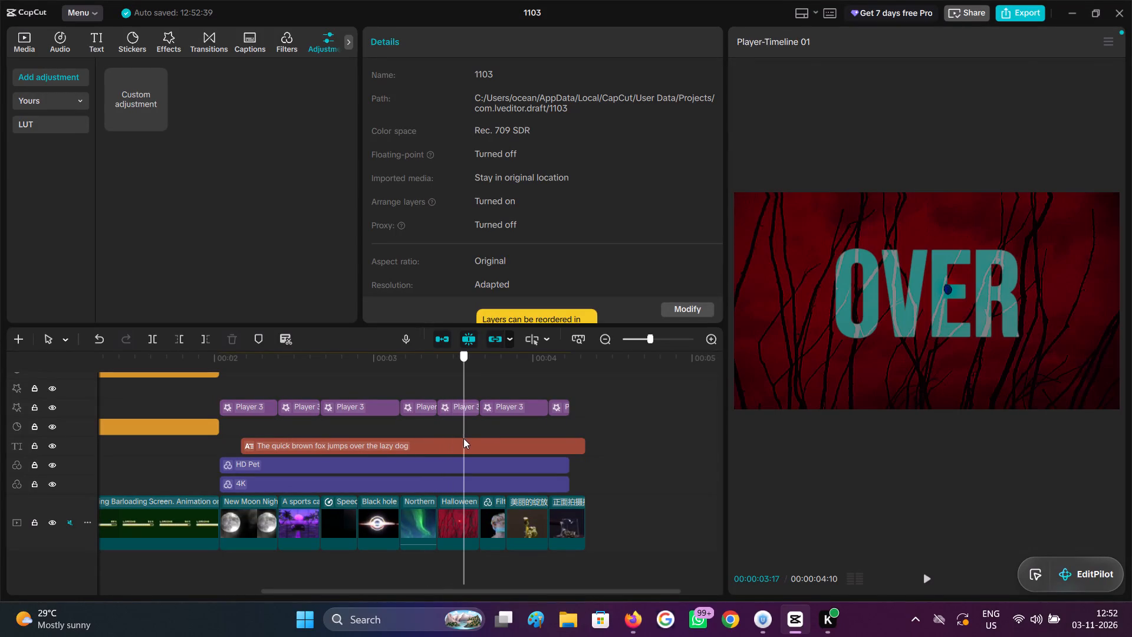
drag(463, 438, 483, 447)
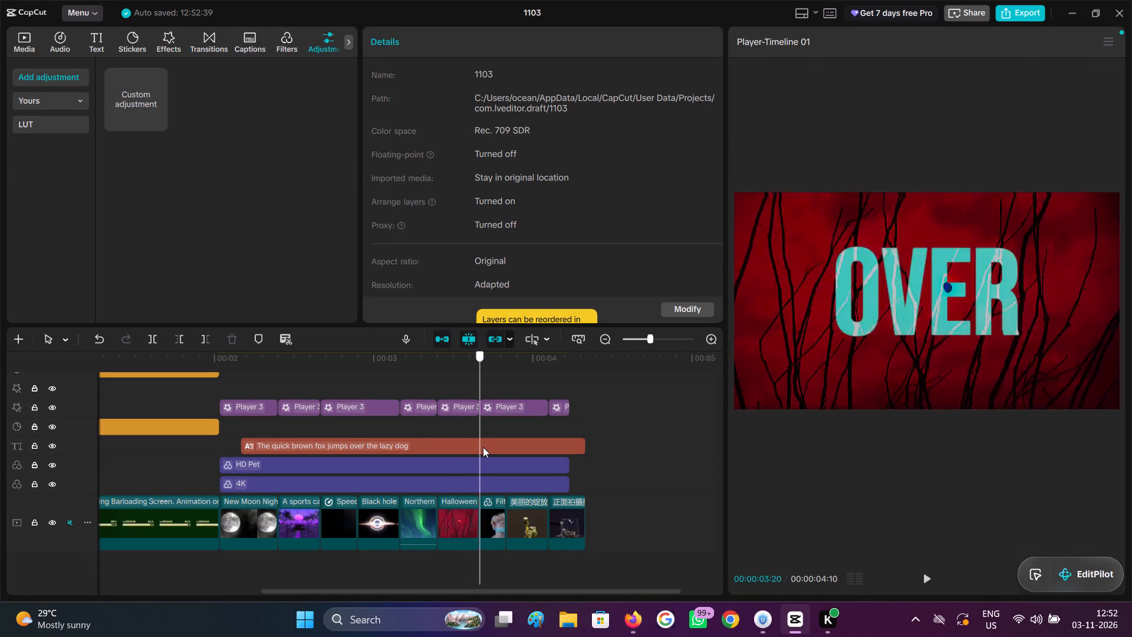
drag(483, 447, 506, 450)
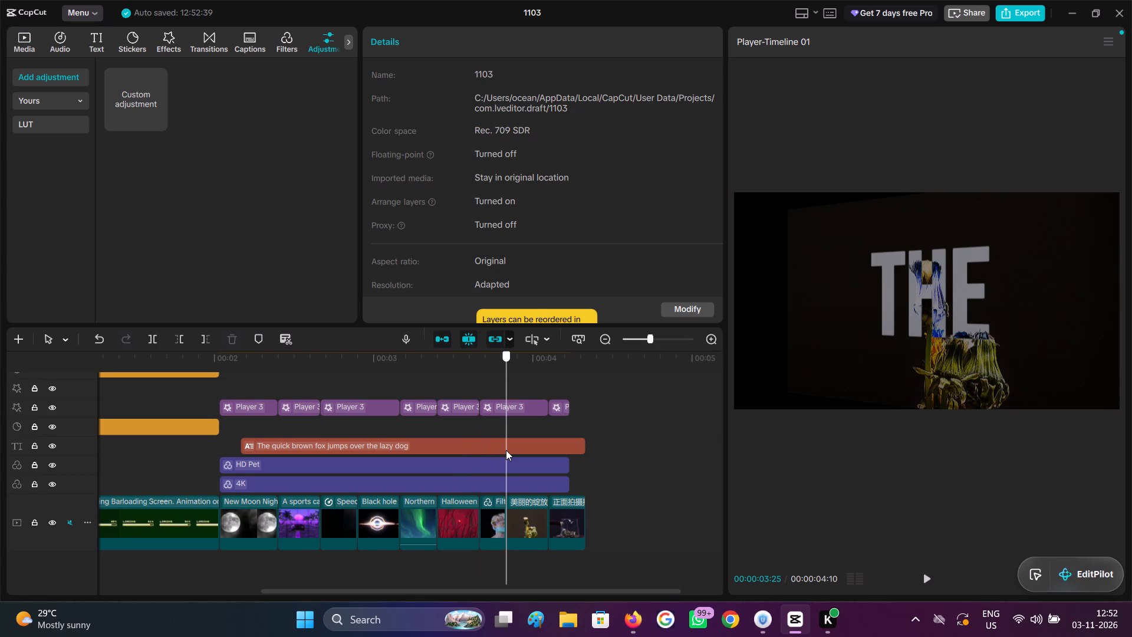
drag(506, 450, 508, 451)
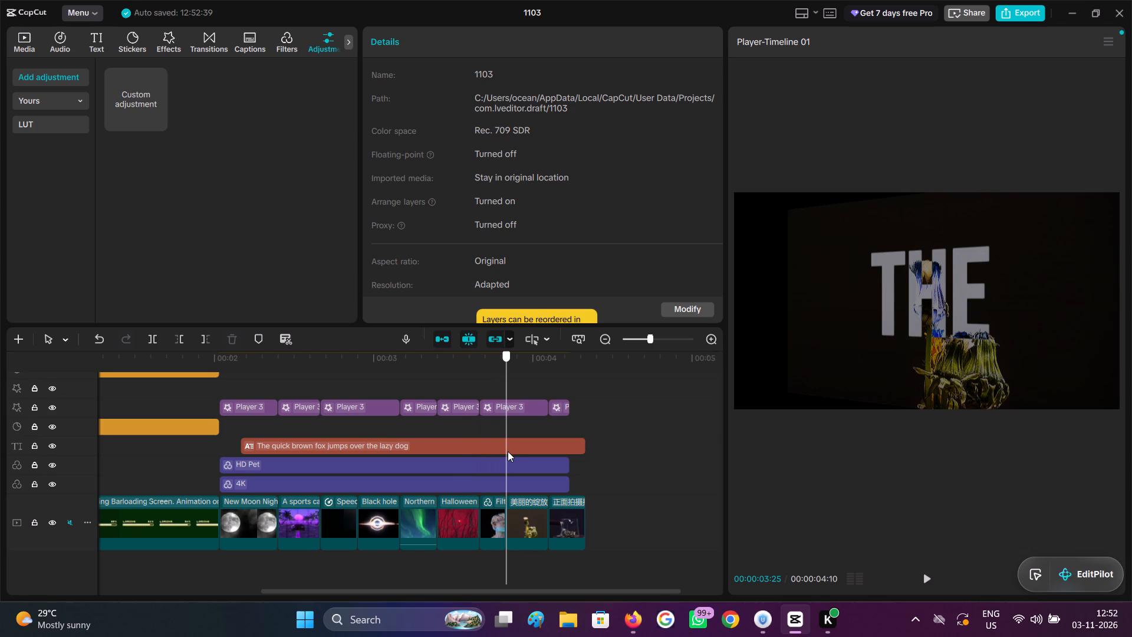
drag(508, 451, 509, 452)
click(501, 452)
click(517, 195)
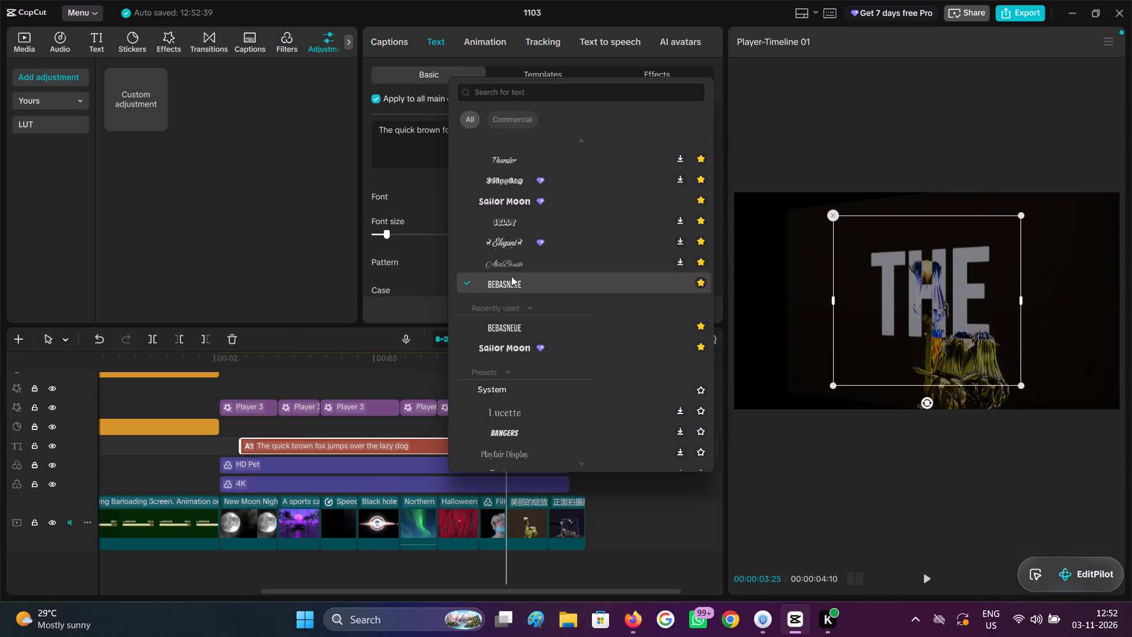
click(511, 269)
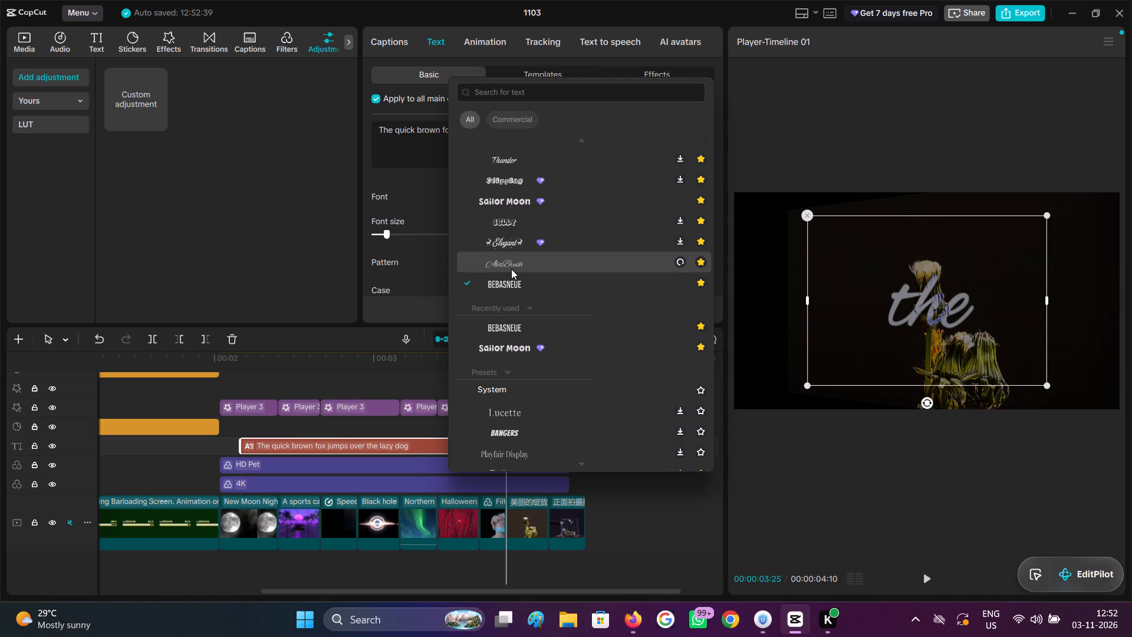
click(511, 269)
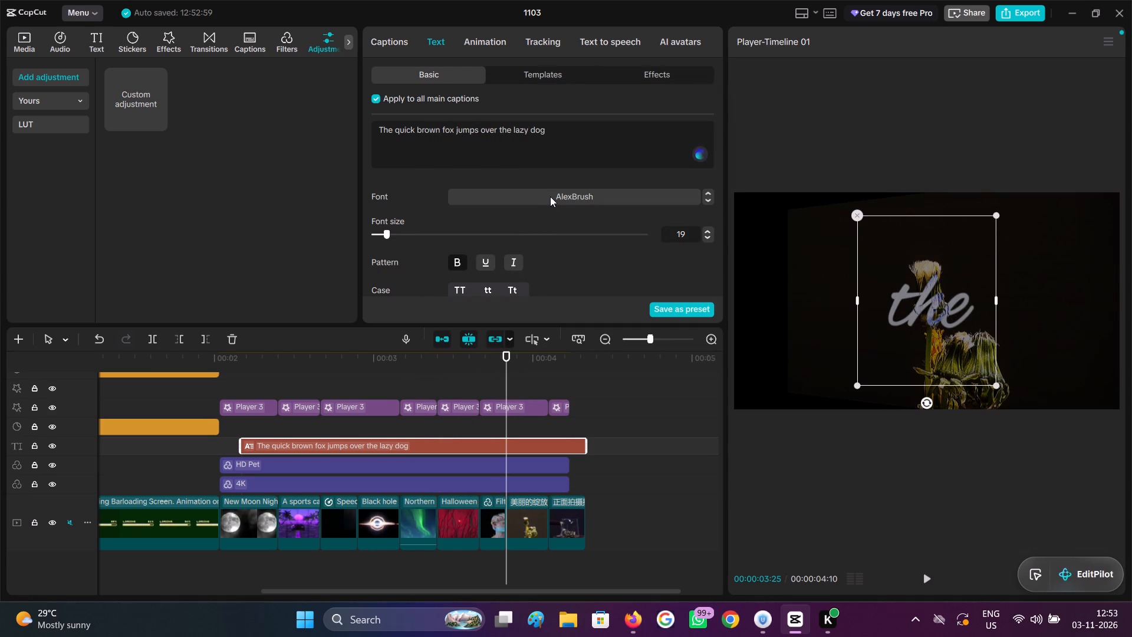
Try the Italianno and Oswald fonts on the caption text and set it to XUONG.
click(550, 196)
scroll(520, 283, down, 3)
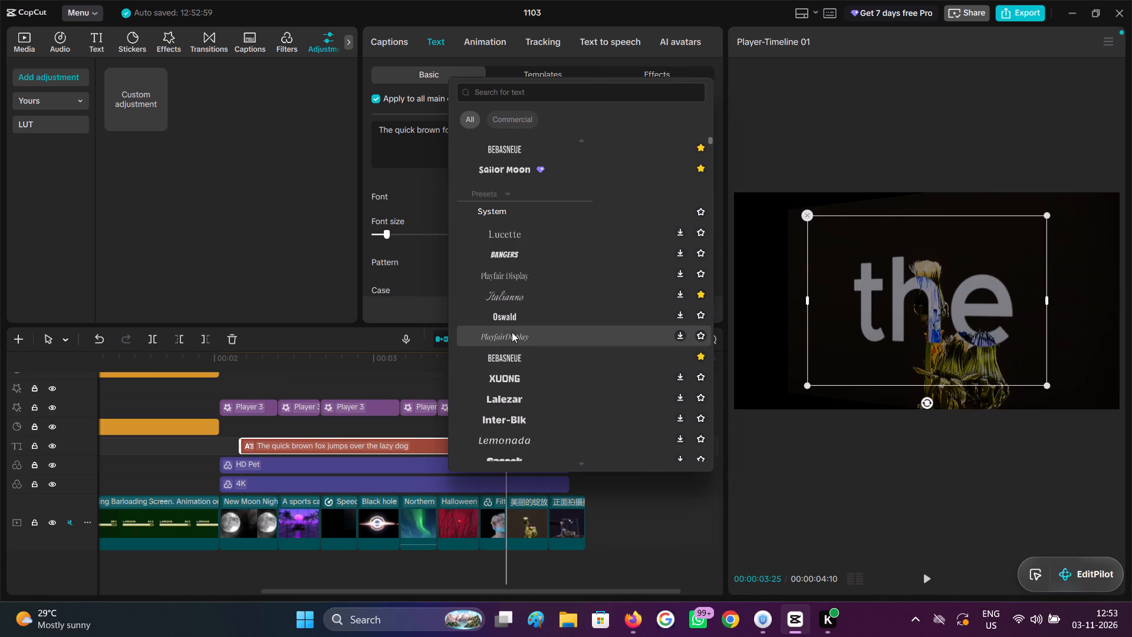
click(521, 291)
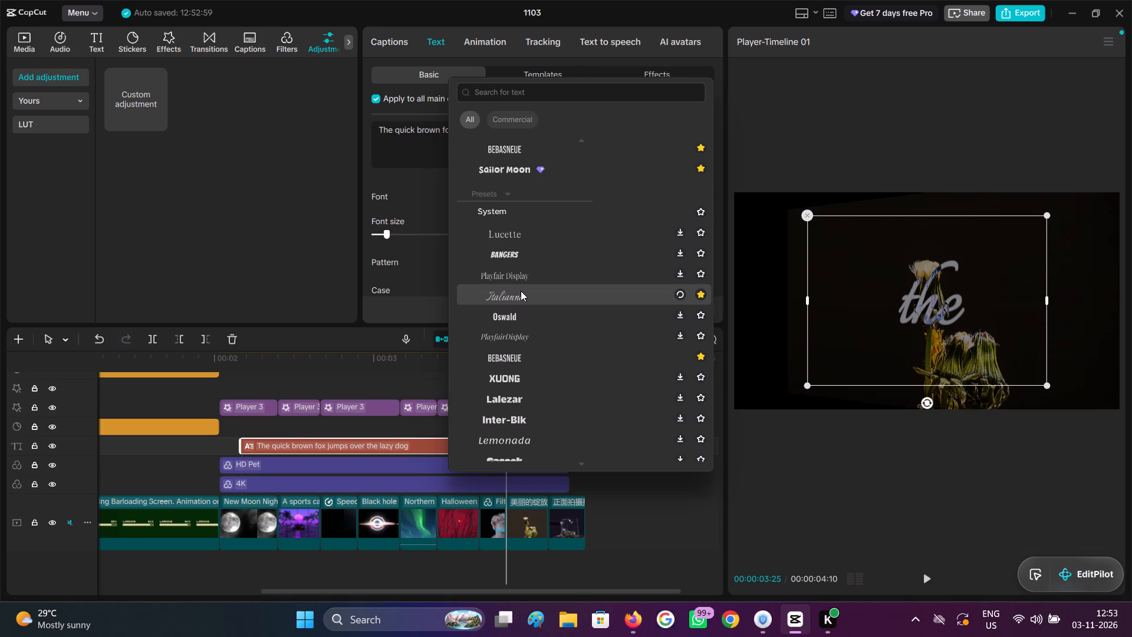
click(520, 313)
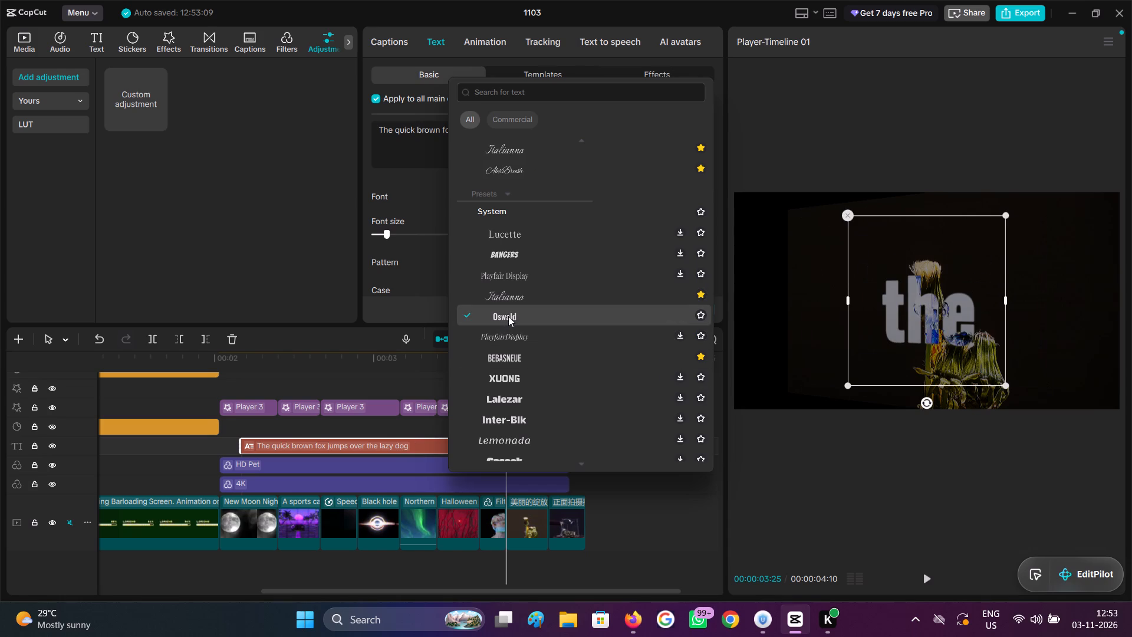
scroll(512, 363, down, 1)
click(522, 312)
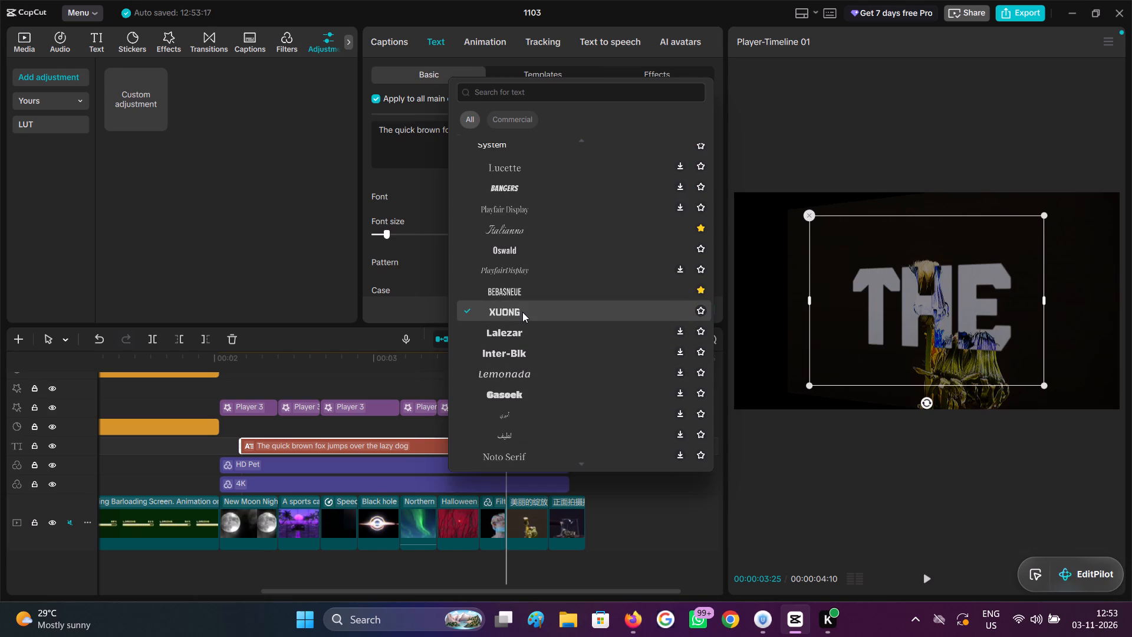
Set the font of the caption text to でらすこ.
scroll(522, 312, down, 1)
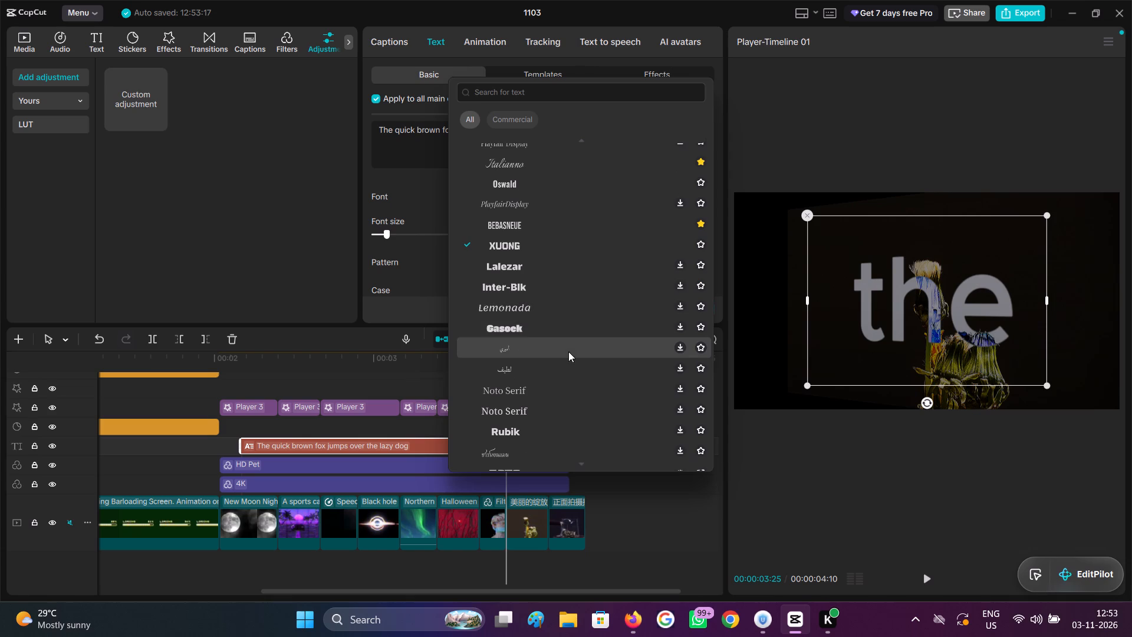
scroll(577, 347, down, 1)
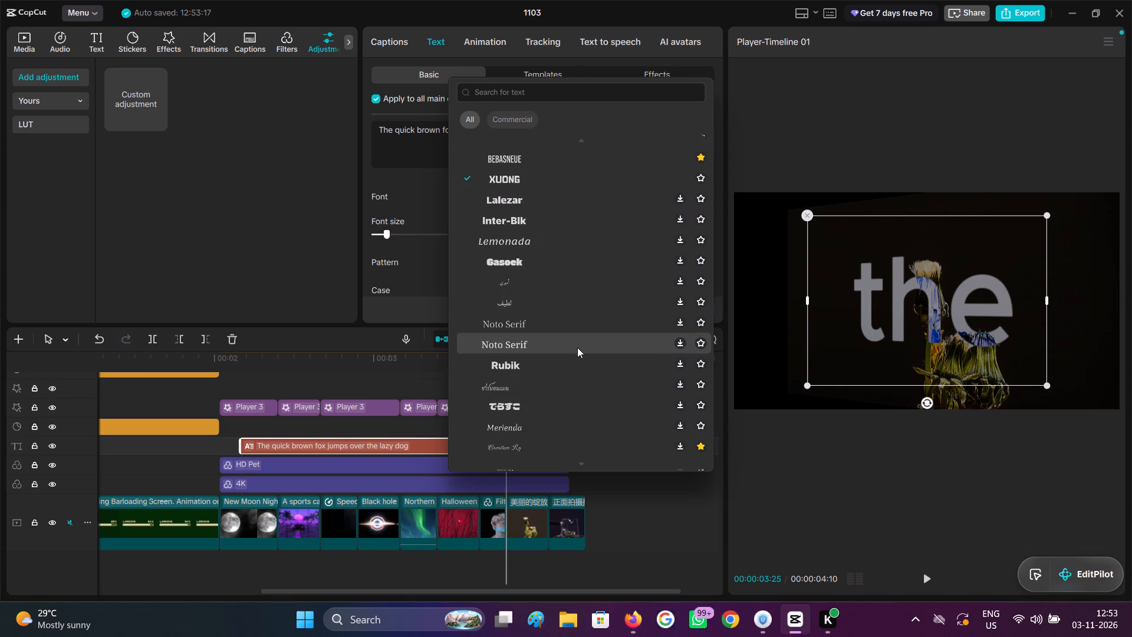
scroll(577, 347, down, 1)
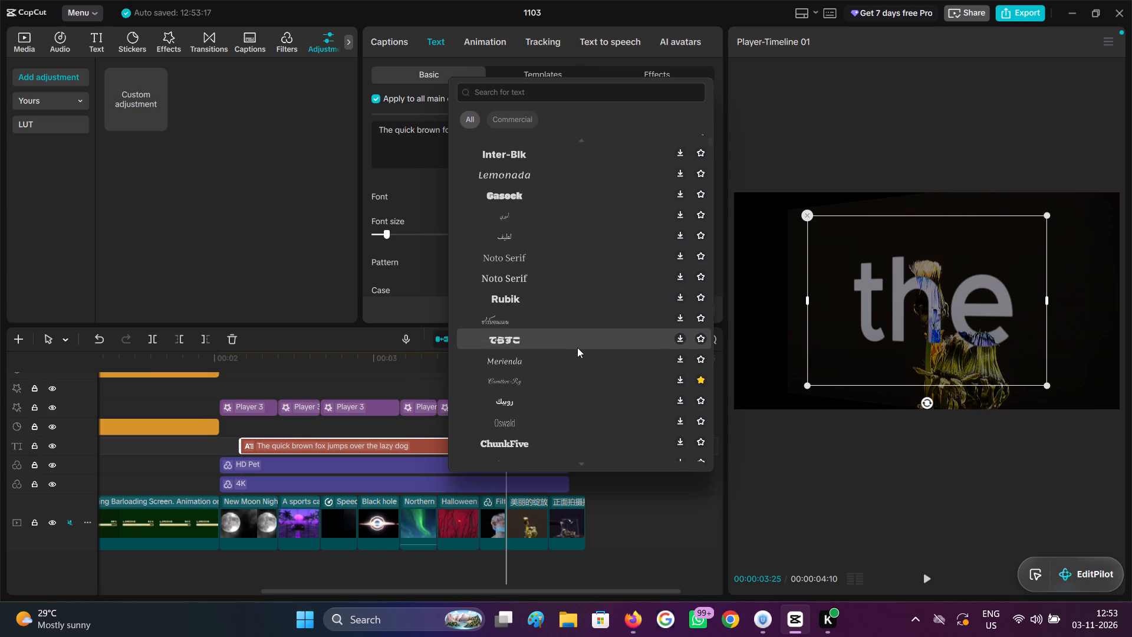
click(577, 347)
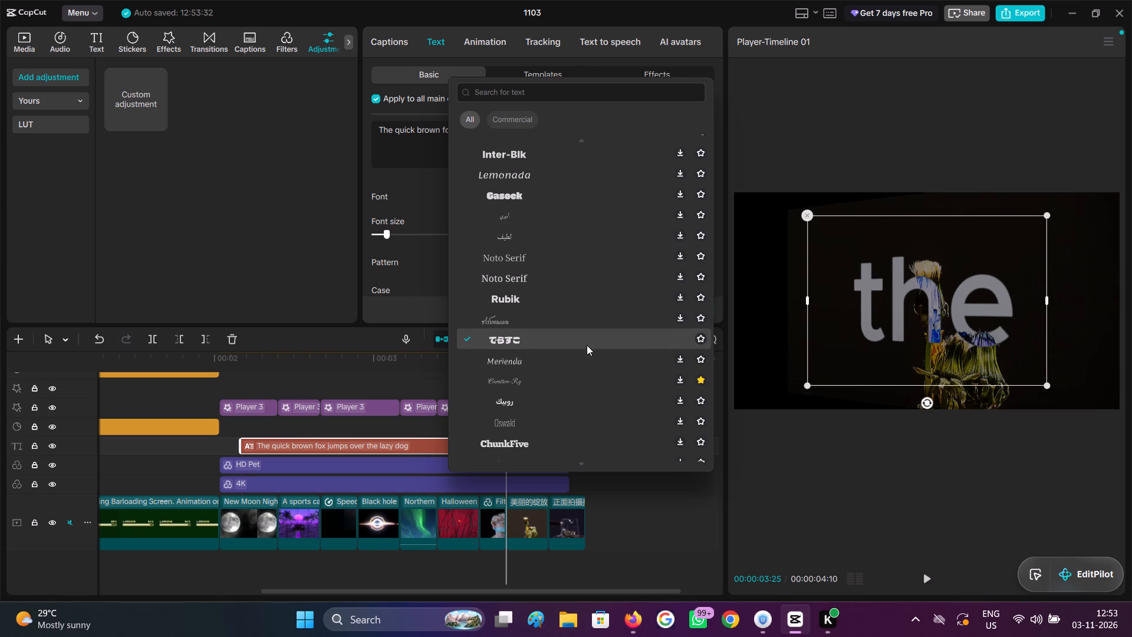
click(590, 336)
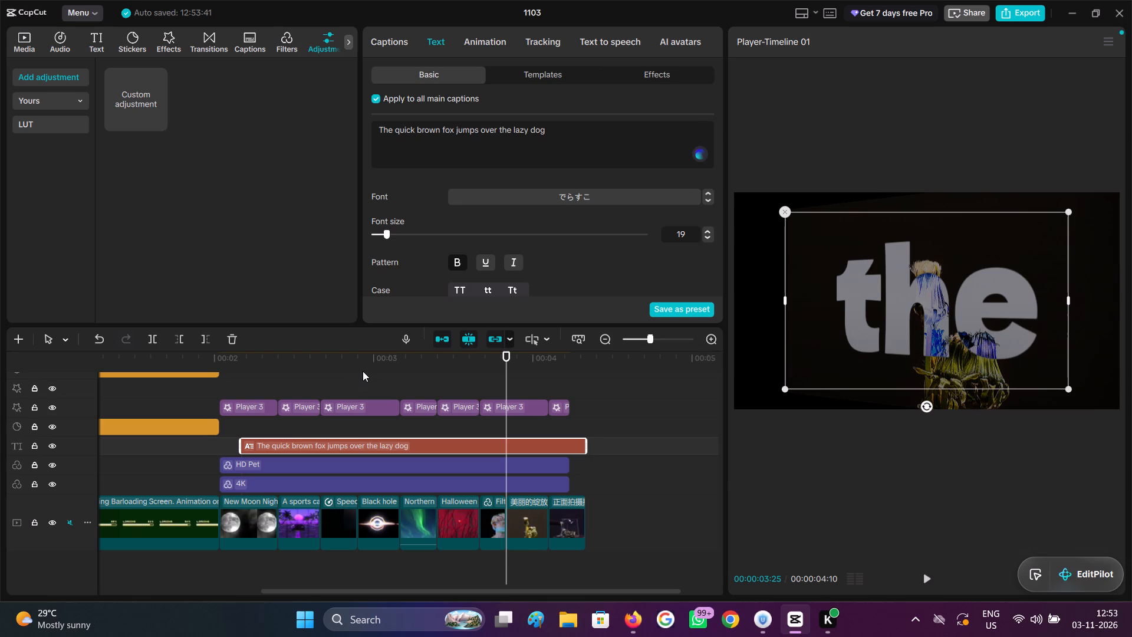
Check the captions up to 00:00:02:27 and hide the track holding the row of short Player 3 effects.
click(348, 380)
drag(345, 380, 302, 395)
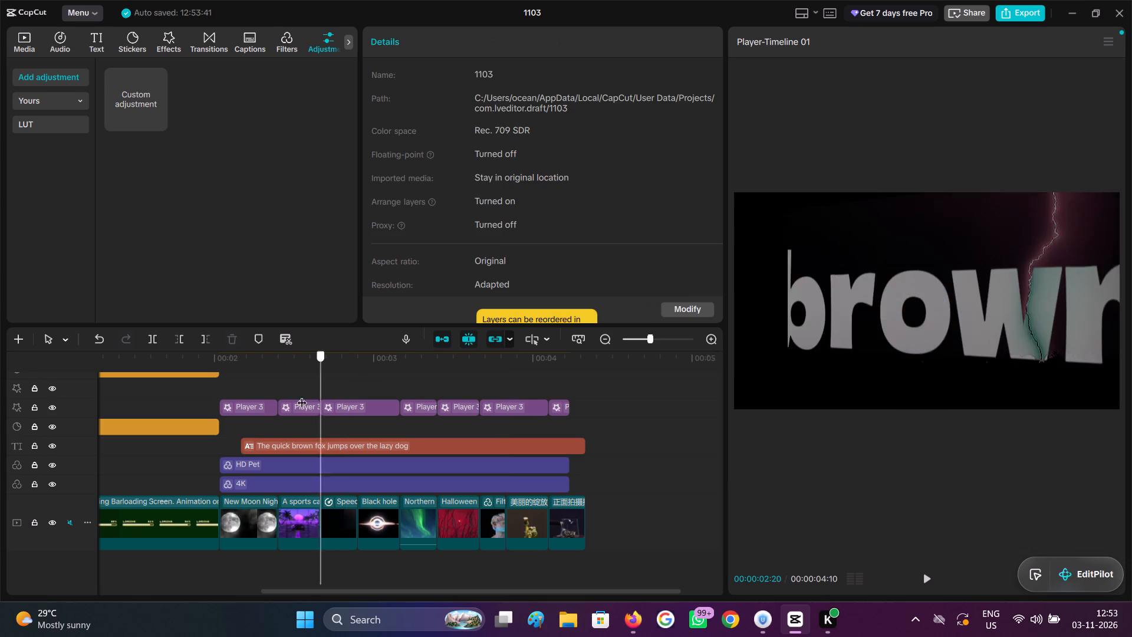
drag(302, 395, 356, 424)
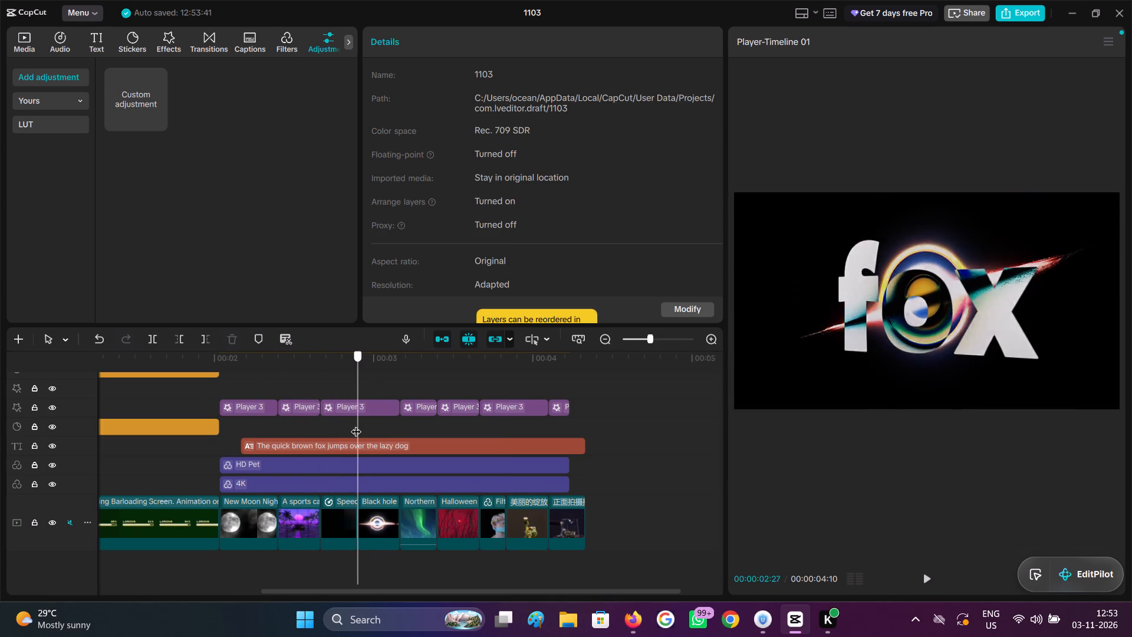
drag(356, 424, 356, 423)
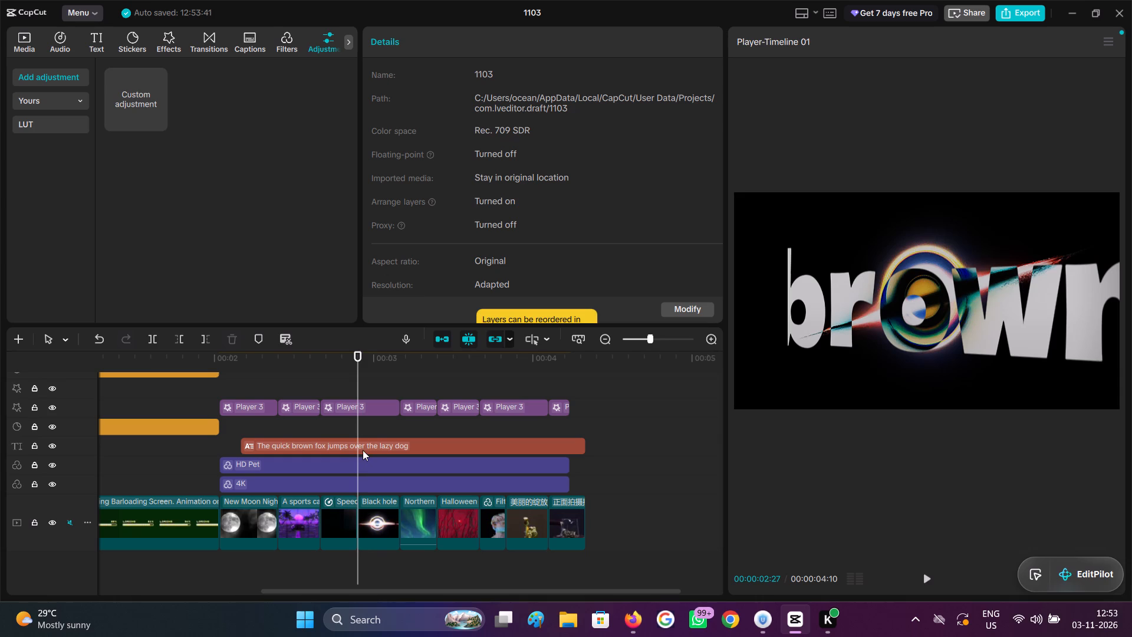
click(363, 449)
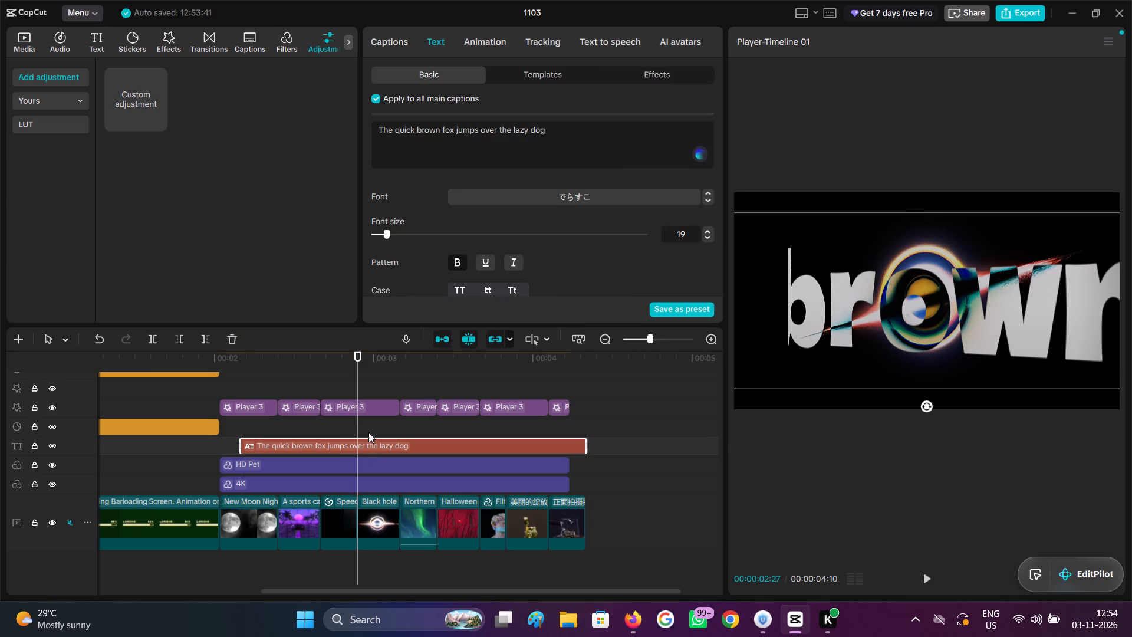
click(363, 412)
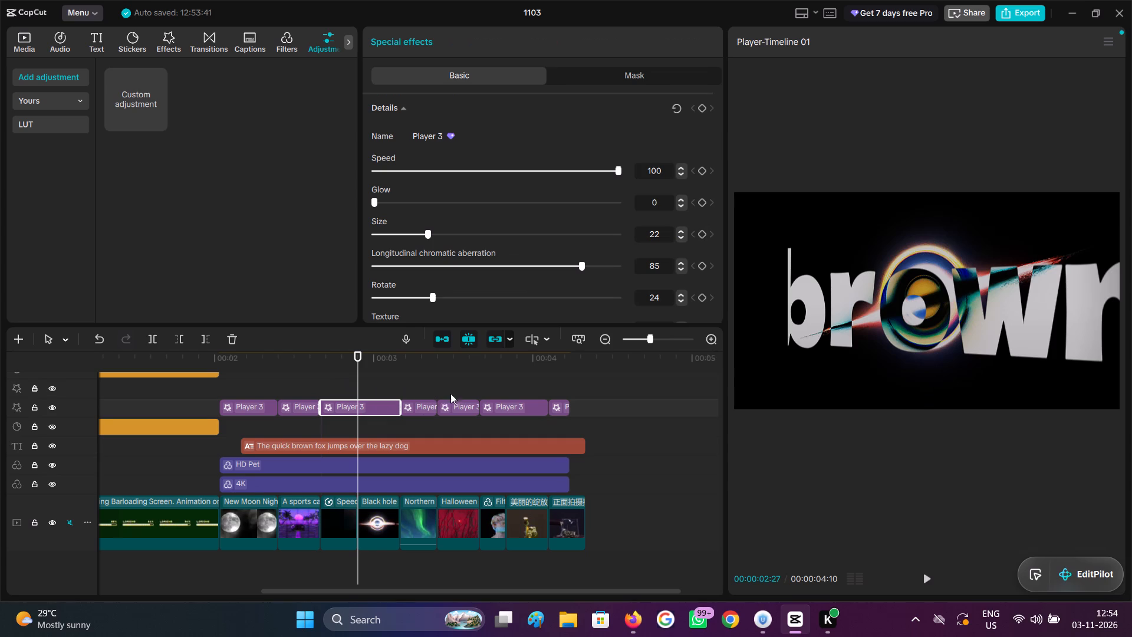
click(48, 410)
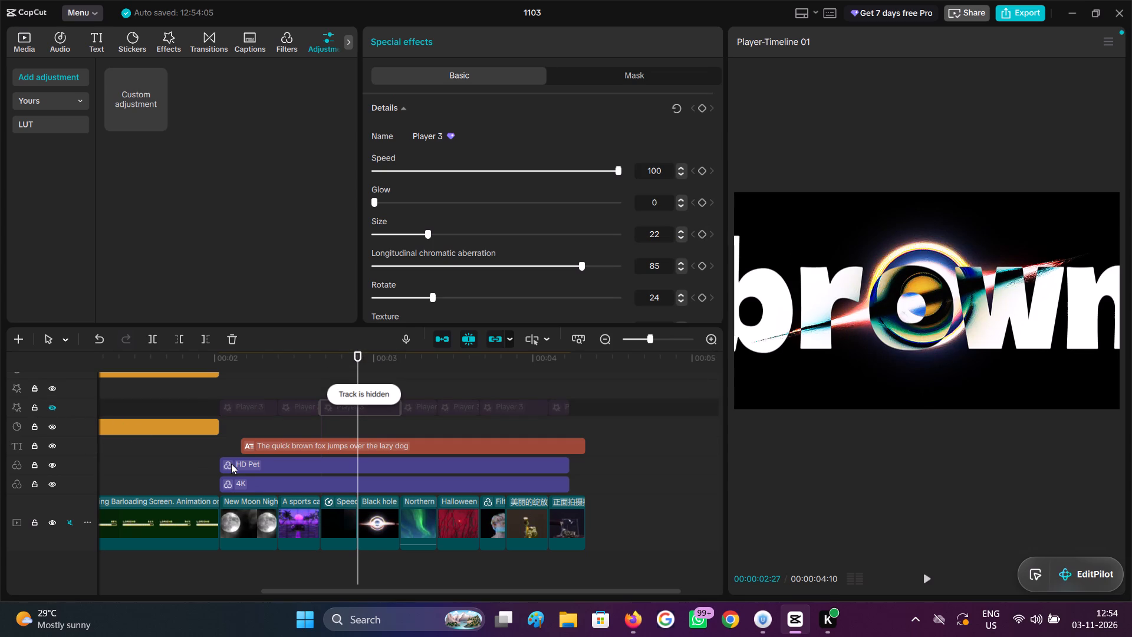
Reduce the caption text's font size to 16.
scroll(233, 465, up, 1)
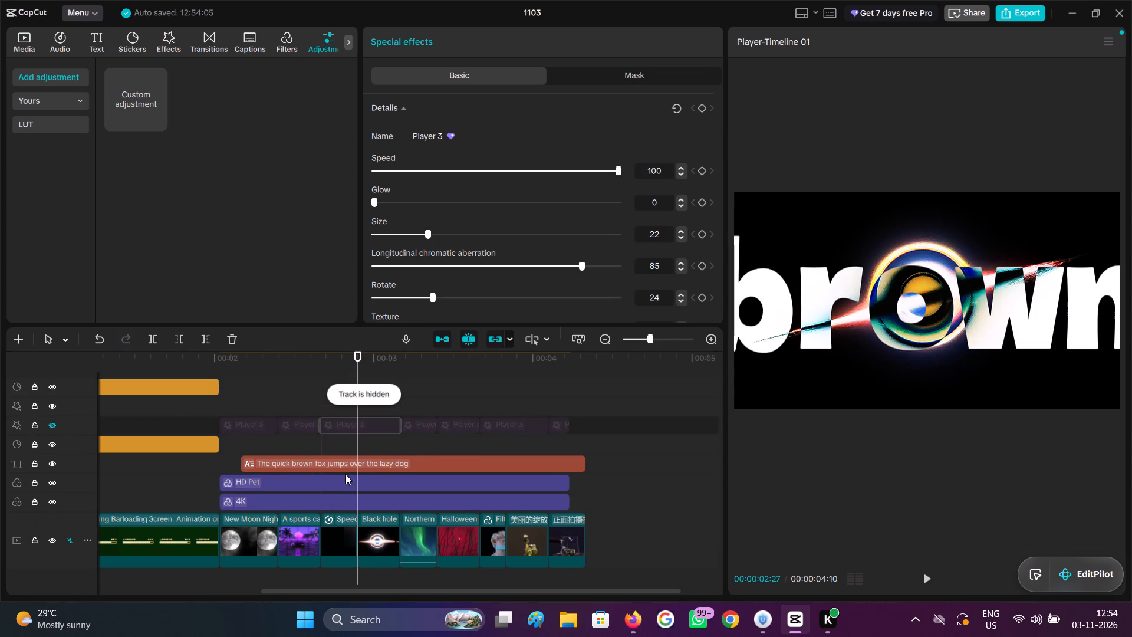
click(345, 461)
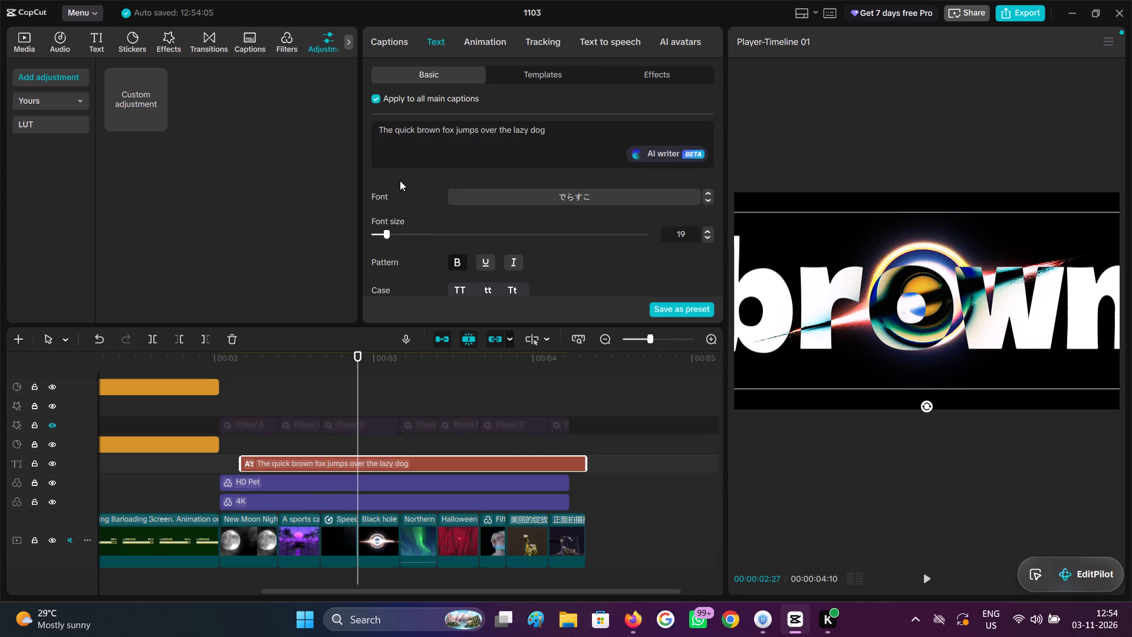
triple_click(709, 238)
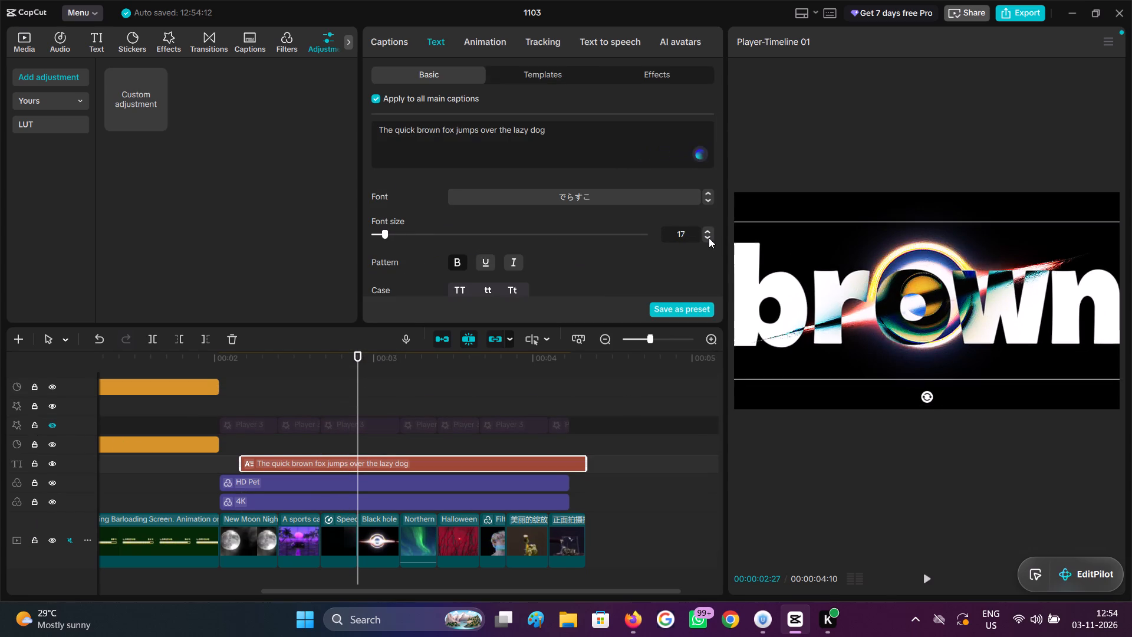
click(709, 238)
click(706, 231)
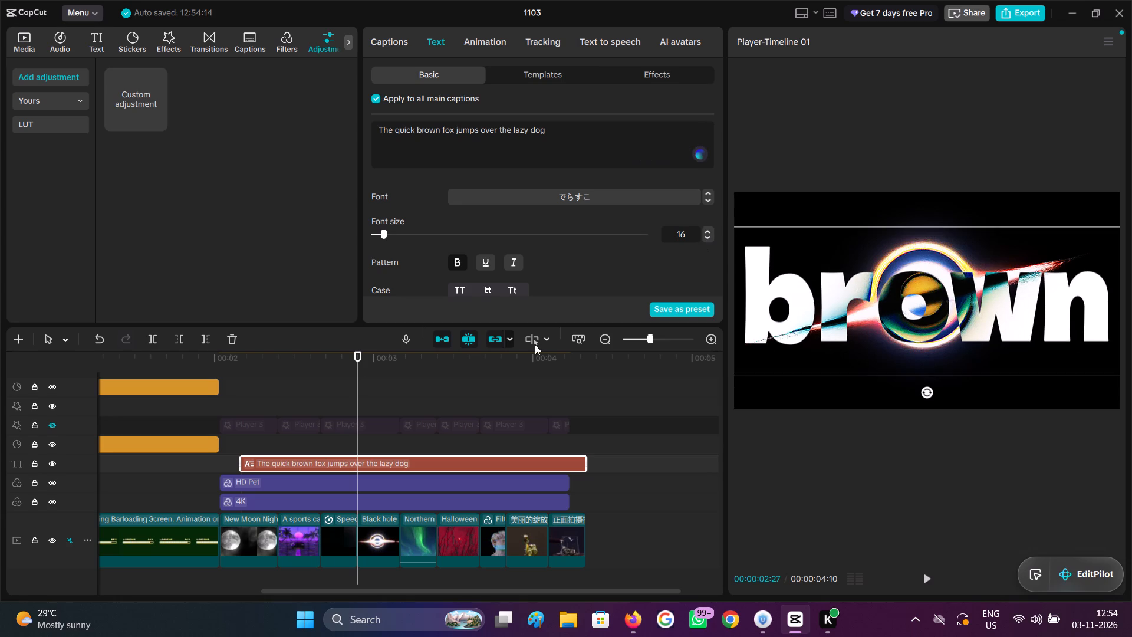
Preview the resized captions through 00:00:04:07, and step back frame by frame to the fox caption at 00:00:02:26.
click(260, 393)
drag(260, 393, 298, 393)
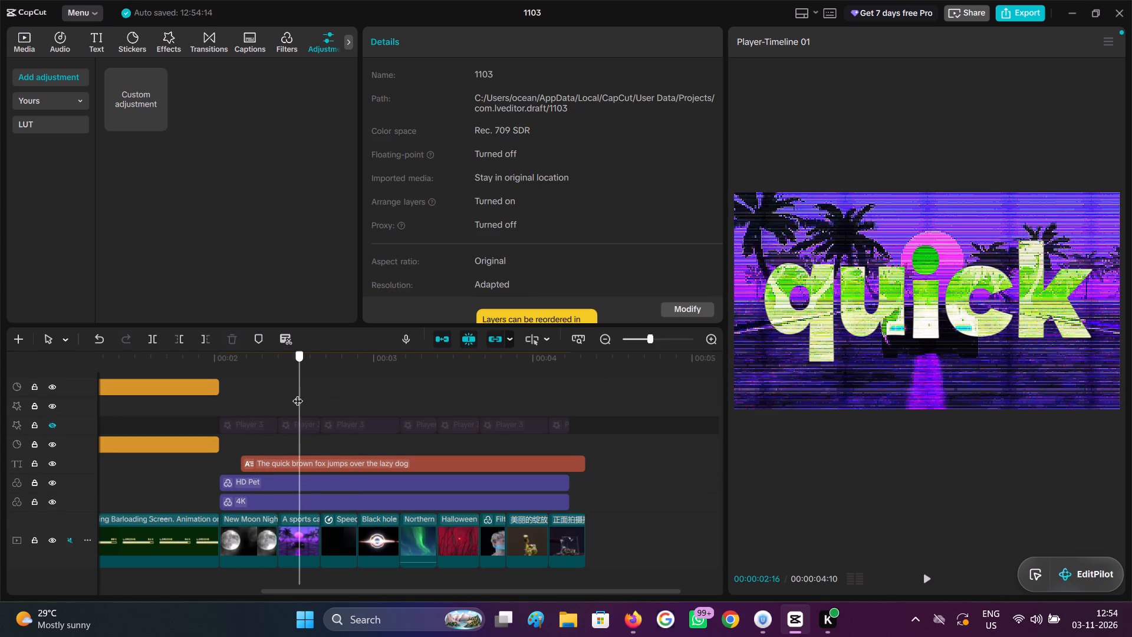
drag(298, 393, 349, 402)
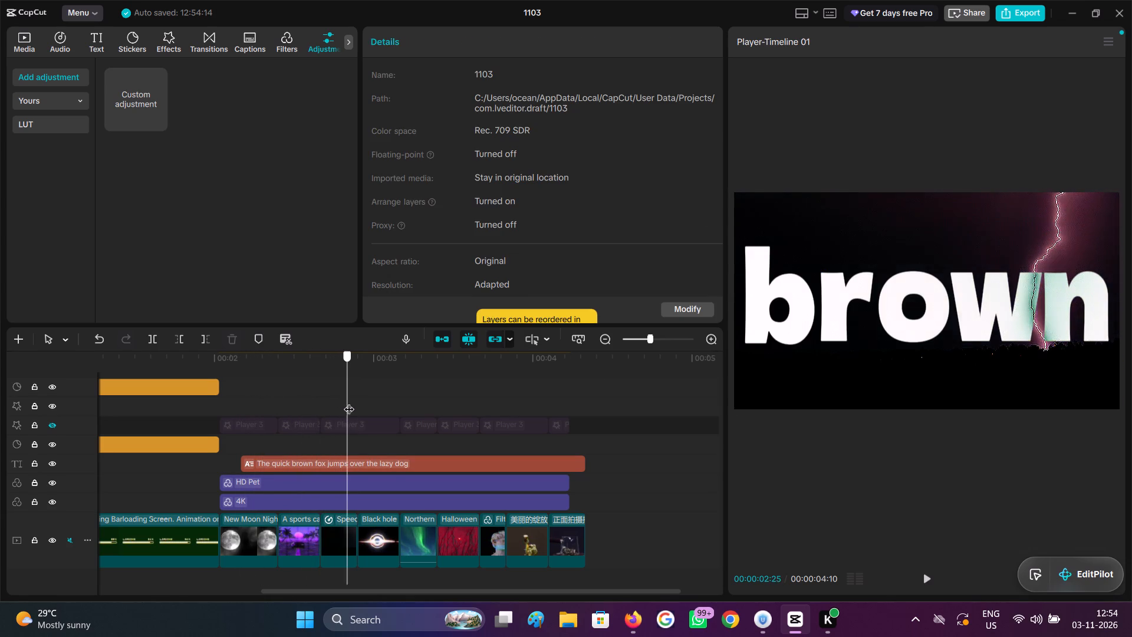
drag(349, 402, 491, 415)
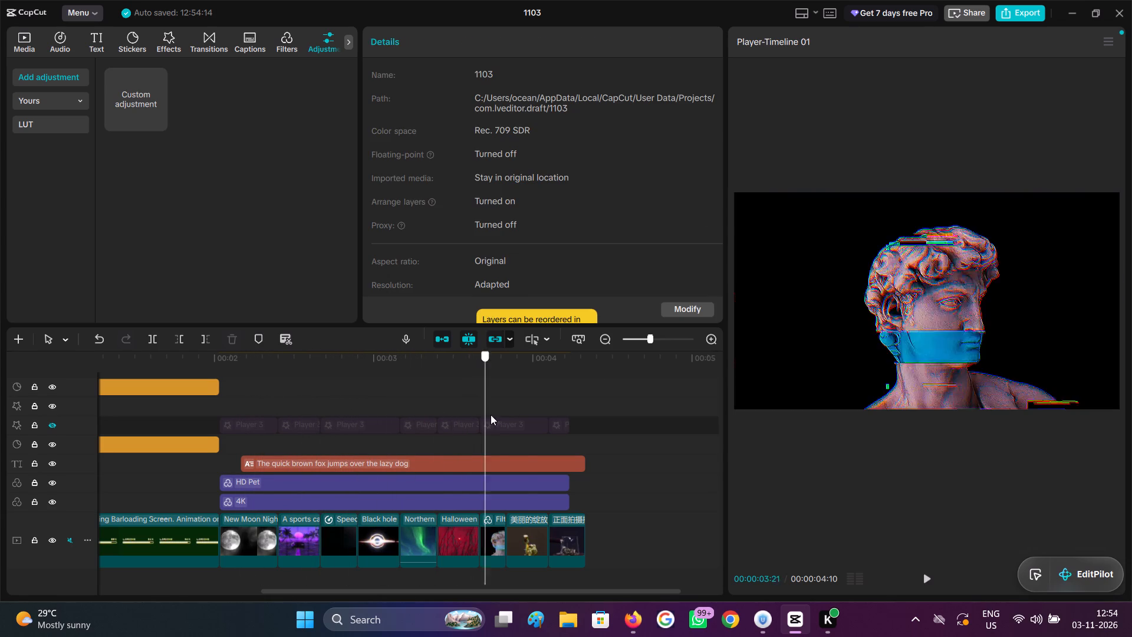
drag(491, 415, 567, 422)
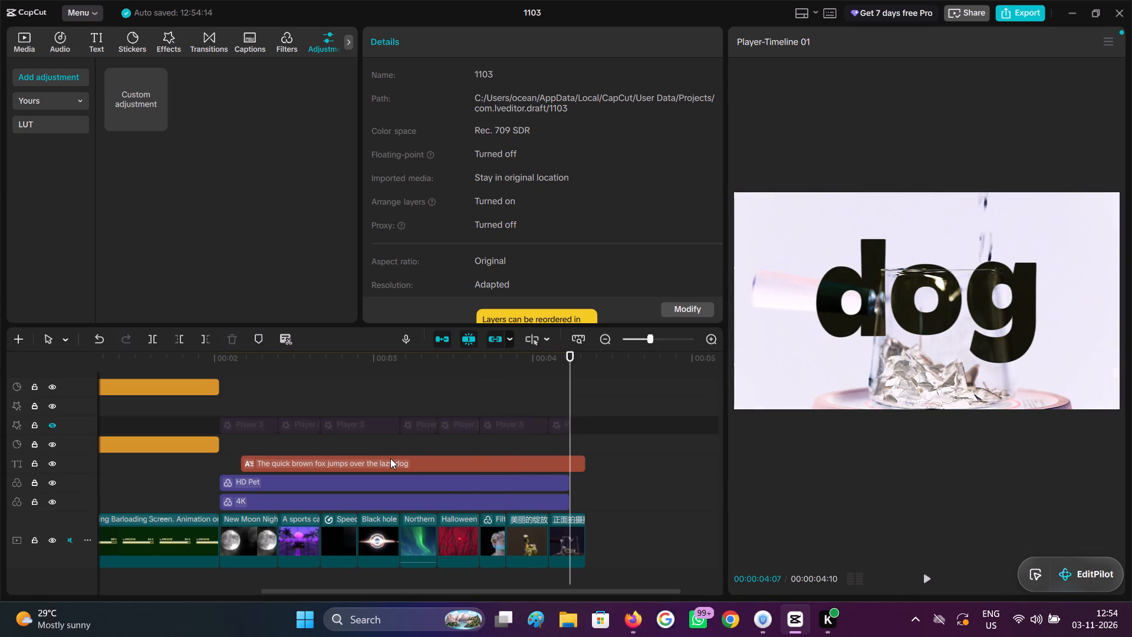
key(Left)
key(Left)
key(Left)
key(Left)
key(Left)
key(Left)
key(Left)
key(Left)
key(Left)
key(Left)
key(Left)
key(Left)
key(Left)
key(Left)
key(Left)
key(Left)
key(Left)
key(Left)
key(Left)
key(Left)
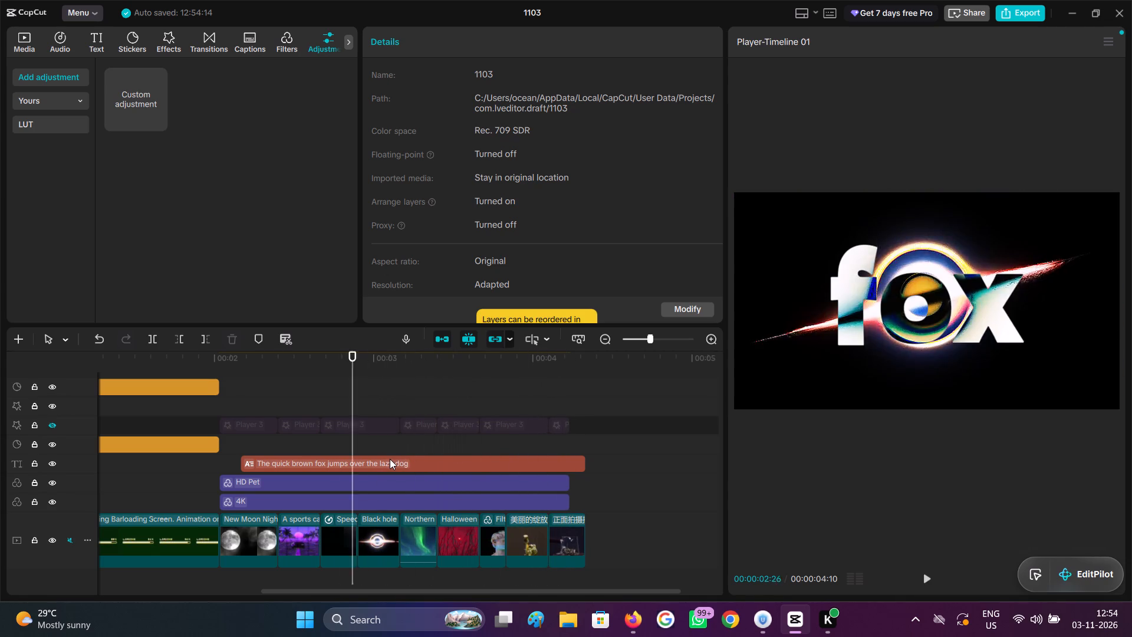